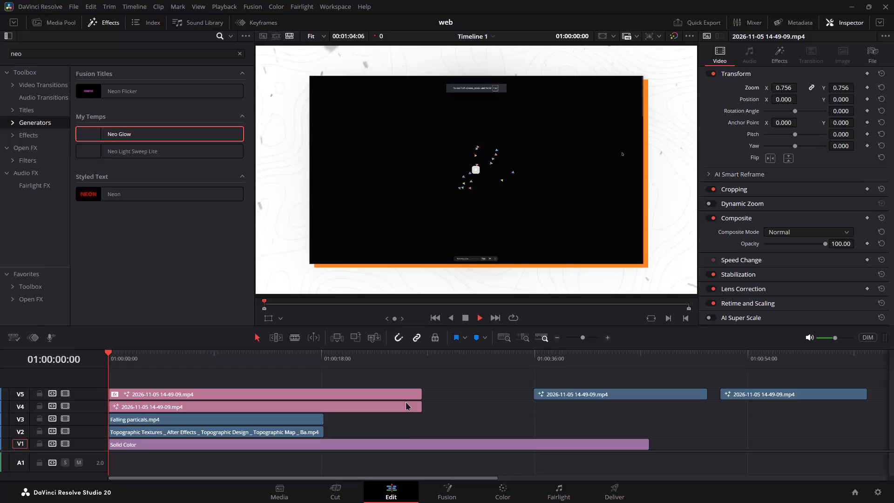
Disable the duplicate screen-recording clip on V4, play back the timeline to check it, and save the project.
{"action": "key", "text": "space"}
{"action": "left_click", "coordinate": [220, 404]}
{"action": "key", "text": "d"}
{"action": "key", "text": "space"}
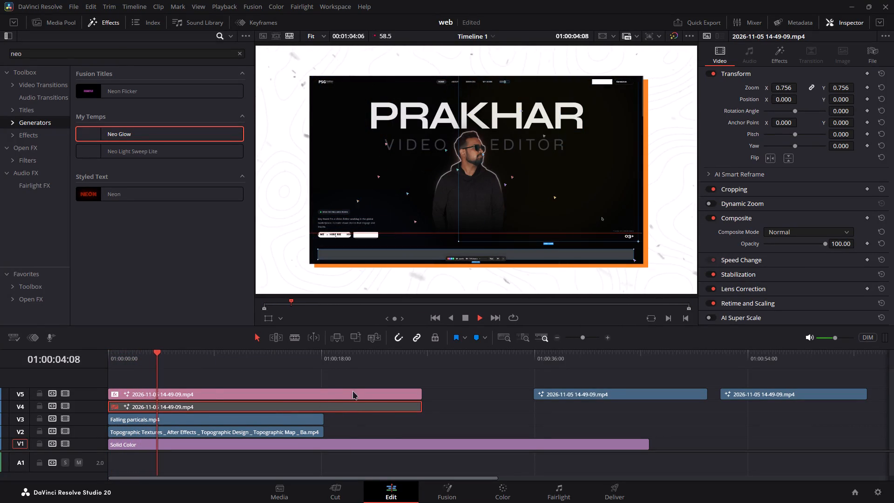
{"action": "key", "text": "space"}
{"action": "key", "text": "ctrl+s"}
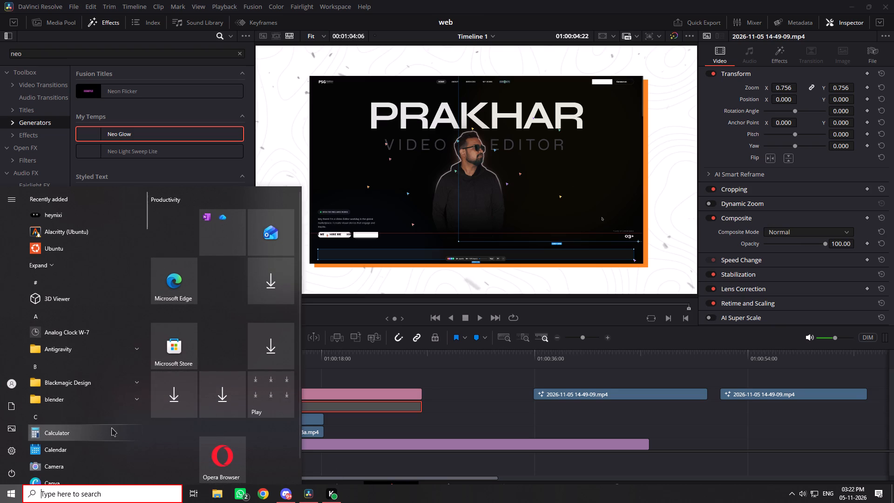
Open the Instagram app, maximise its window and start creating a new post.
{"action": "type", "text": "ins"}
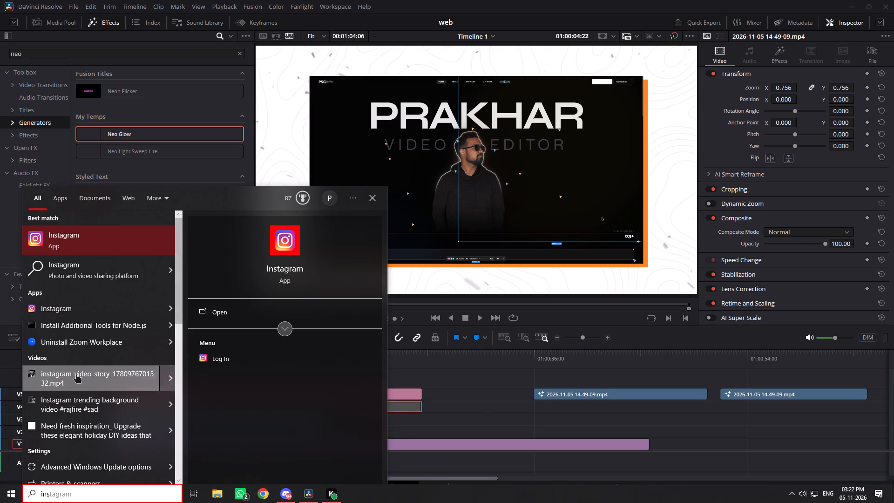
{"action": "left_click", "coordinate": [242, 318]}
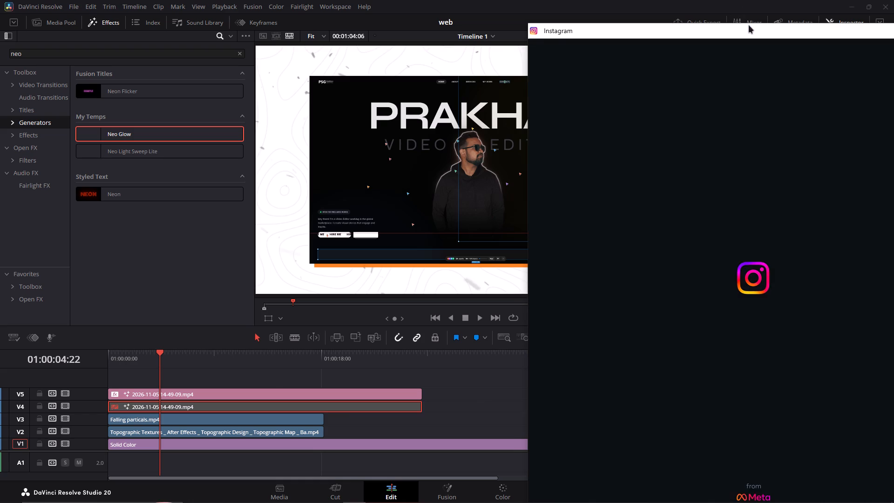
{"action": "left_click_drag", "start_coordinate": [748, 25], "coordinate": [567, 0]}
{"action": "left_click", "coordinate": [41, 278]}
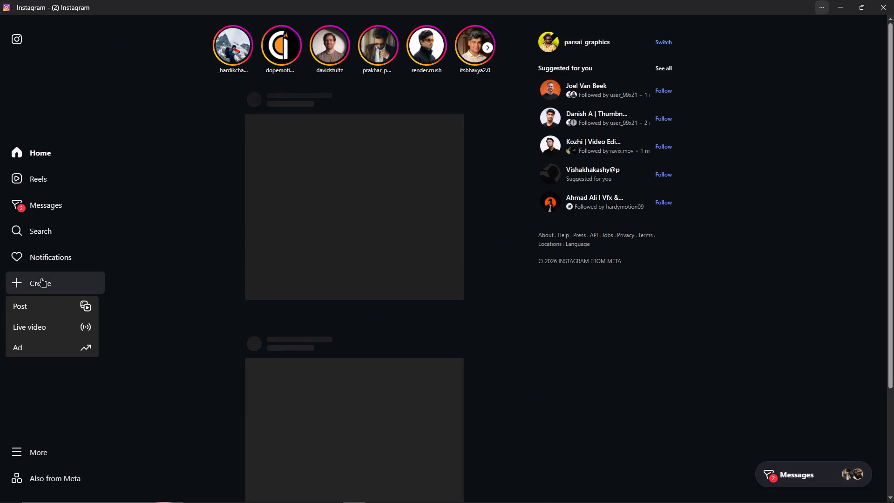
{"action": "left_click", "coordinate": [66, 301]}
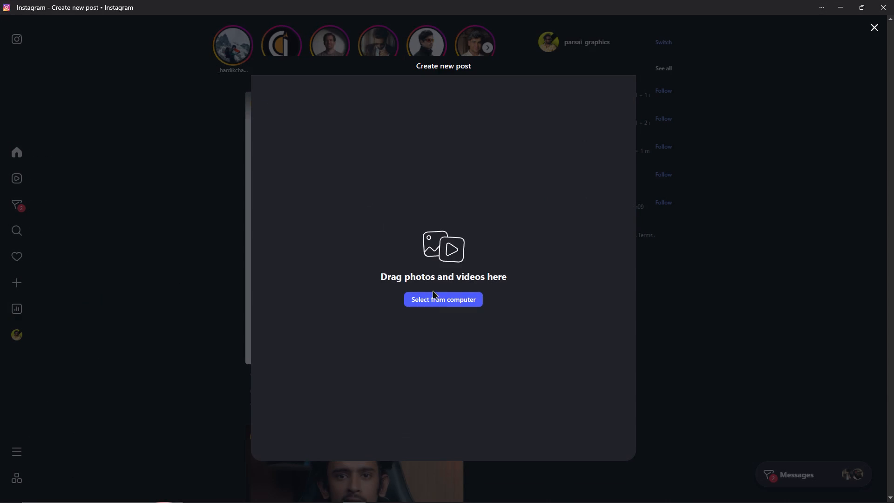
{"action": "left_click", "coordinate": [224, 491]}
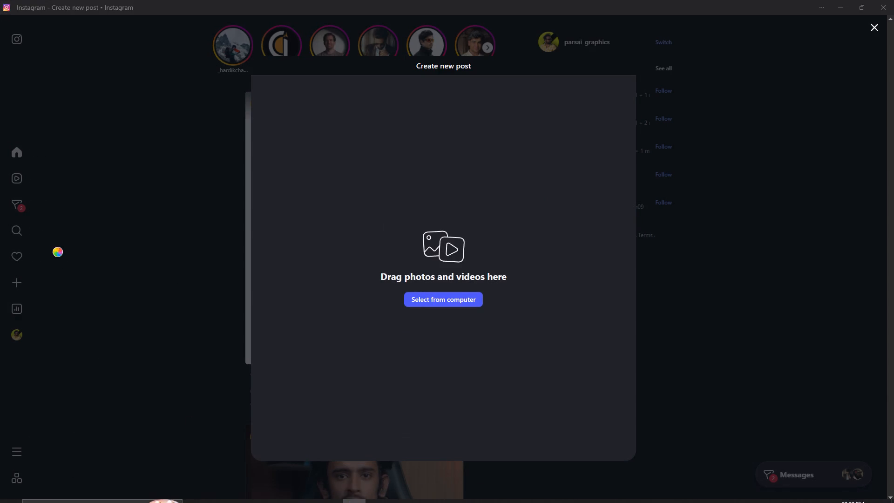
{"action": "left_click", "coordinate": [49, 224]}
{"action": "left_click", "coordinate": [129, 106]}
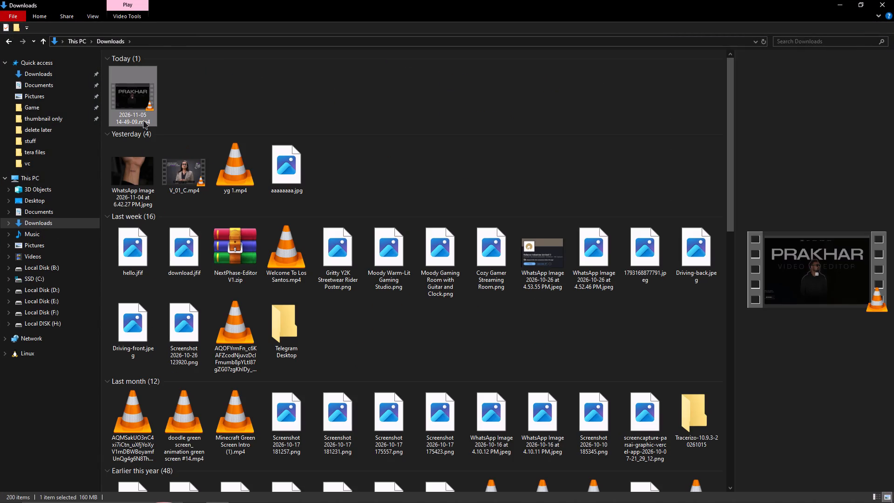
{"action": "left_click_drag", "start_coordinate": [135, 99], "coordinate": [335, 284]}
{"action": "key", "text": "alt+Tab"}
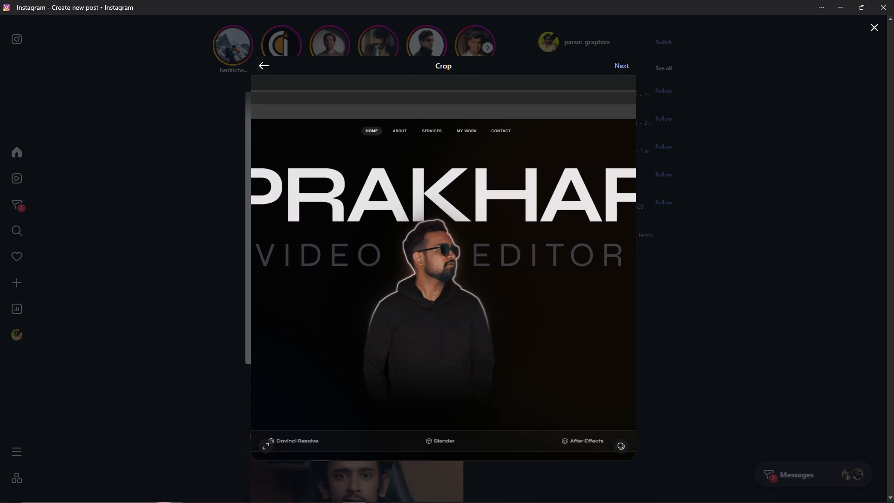
Check Instagram's crop ratio options, preview the recording at 16:9, discard the post and close Instagram.
{"action": "left_click", "coordinate": [445, 308]}
{"action": "left_click", "coordinate": [263, 443]}
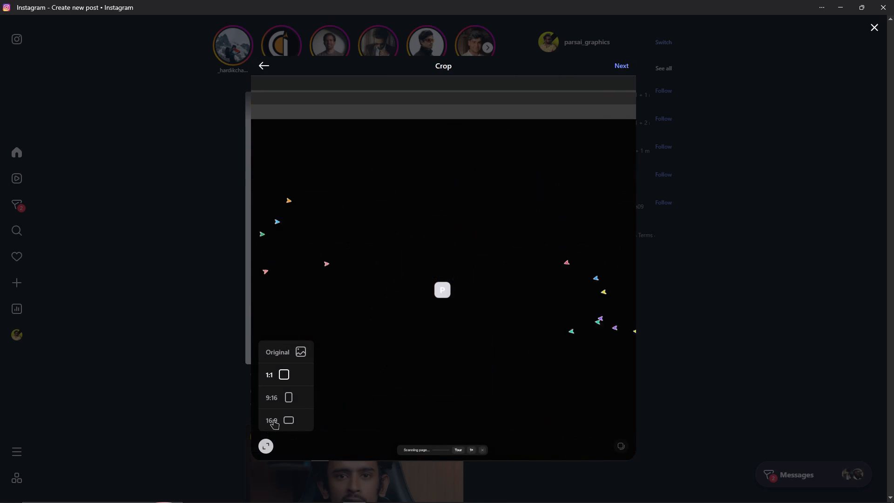
{"action": "left_click", "coordinate": [290, 419]}
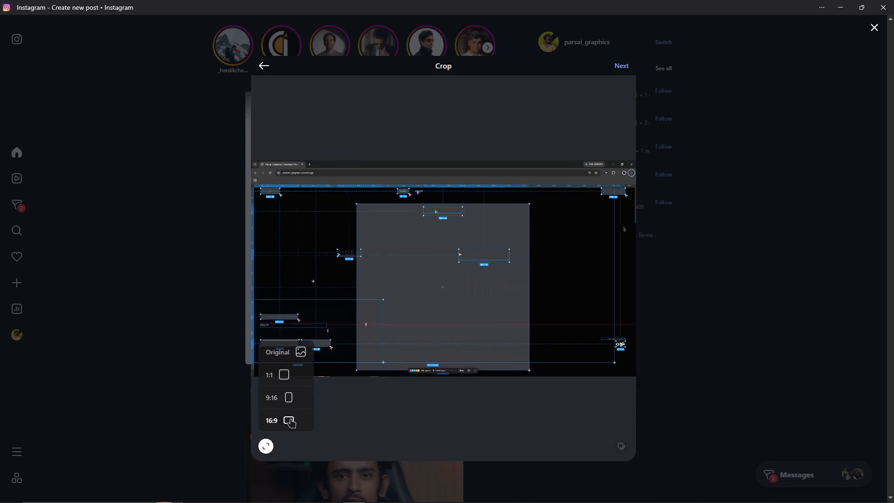
{"action": "left_click", "coordinate": [530, 205]}
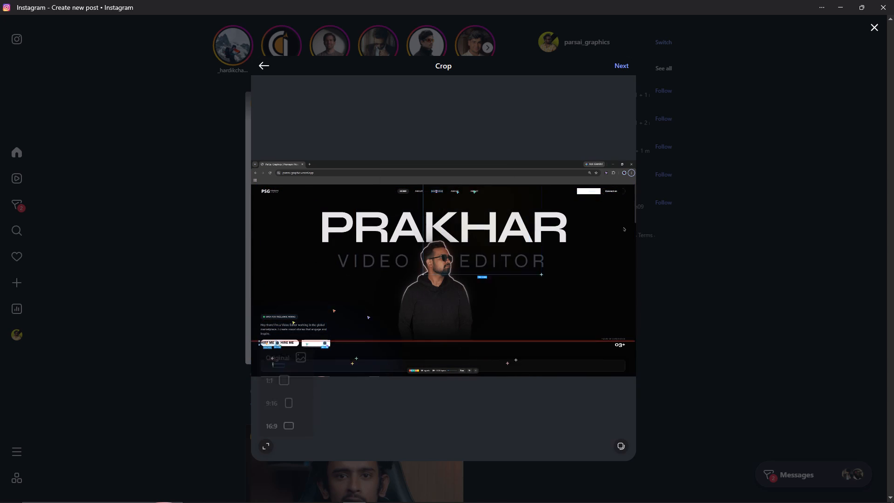
{"action": "left_click", "coordinate": [260, 68]}
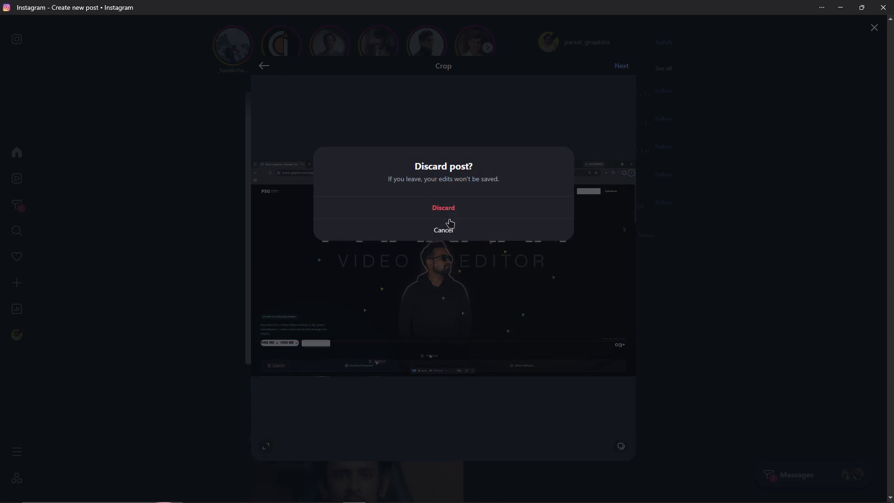
{"action": "left_click", "coordinate": [446, 227]}
{"action": "left_click", "coordinate": [267, 445]}
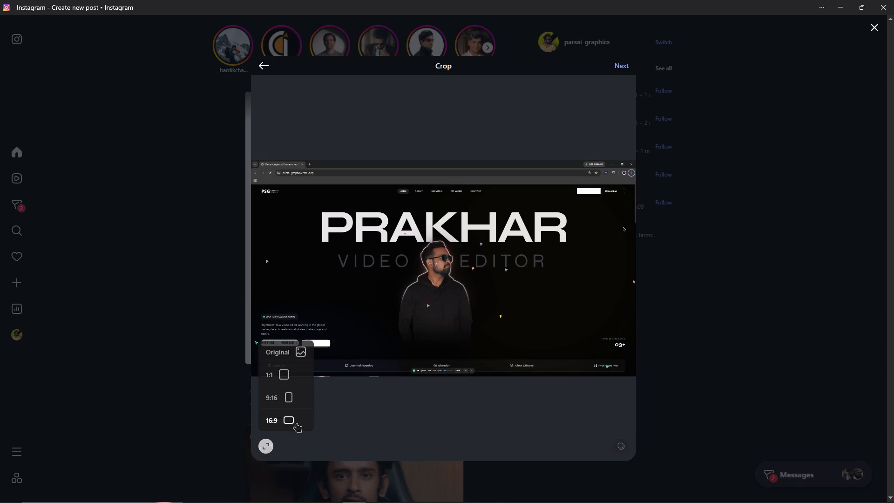
{"action": "left_click", "coordinate": [269, 68]}
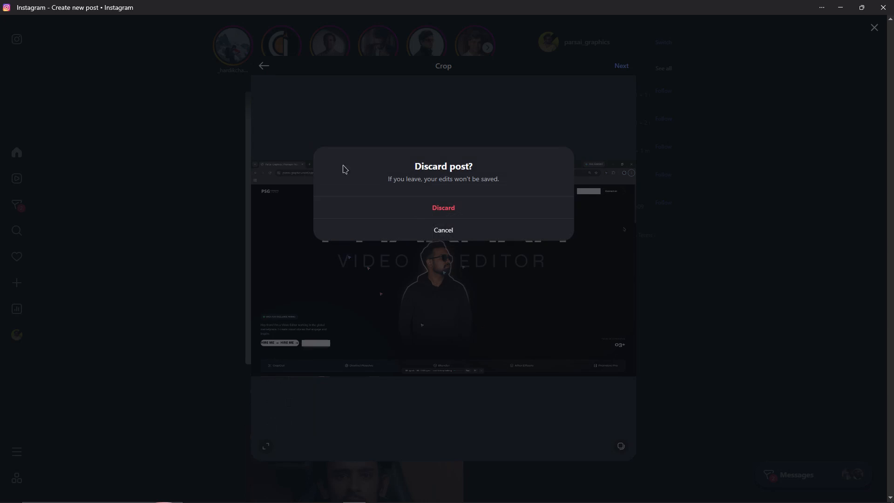
{"action": "left_click", "coordinate": [481, 216]}
{"action": "left_click", "coordinate": [893, 0]}
Switch back to DaVinci Resolve and change the timeline's frame format to a square aspect ratio.
{"action": "key", "text": "alt+Tab"}
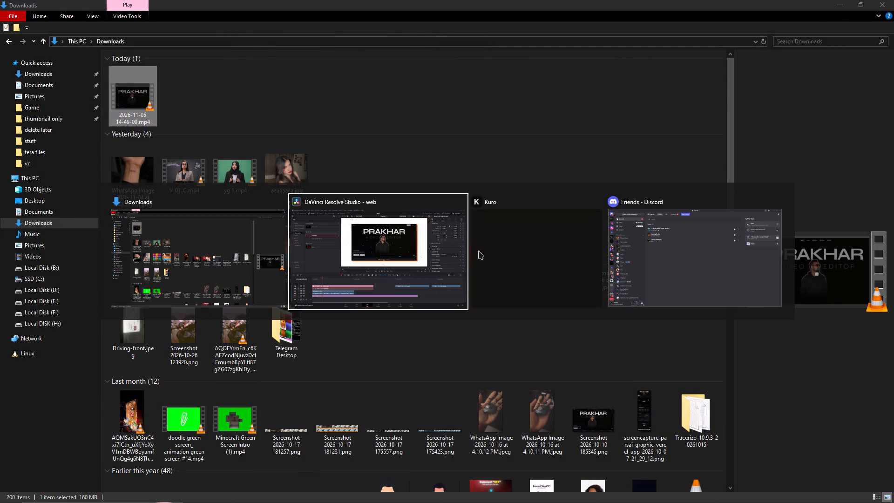
{"action": "left_click", "coordinate": [459, 259], "text": "alt"}
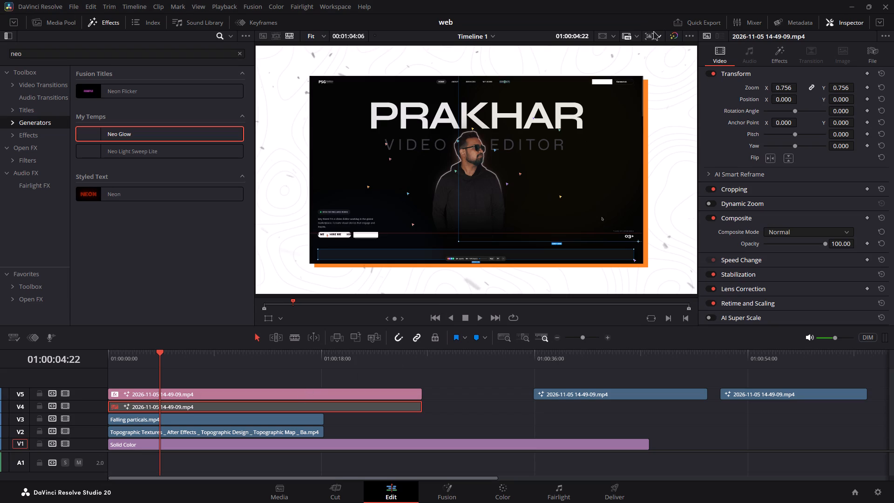
{"action": "left_click", "coordinate": [653, 31]}
{"action": "left_click", "coordinate": [697, 109]}
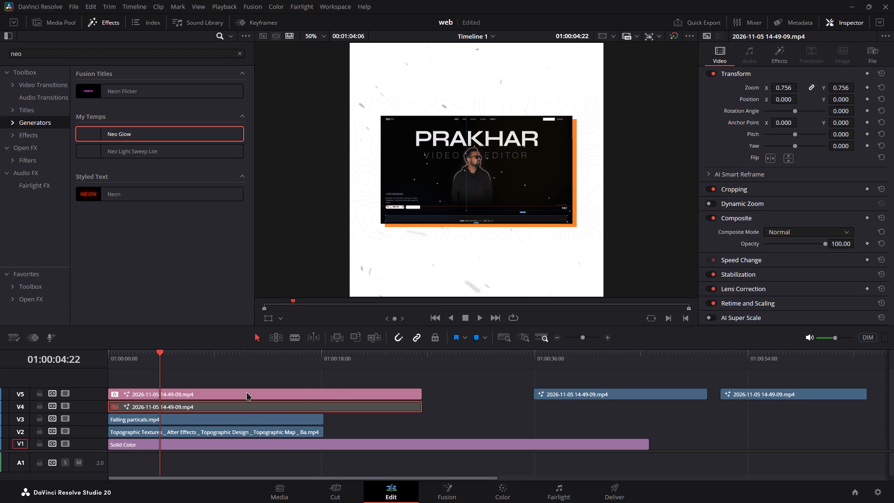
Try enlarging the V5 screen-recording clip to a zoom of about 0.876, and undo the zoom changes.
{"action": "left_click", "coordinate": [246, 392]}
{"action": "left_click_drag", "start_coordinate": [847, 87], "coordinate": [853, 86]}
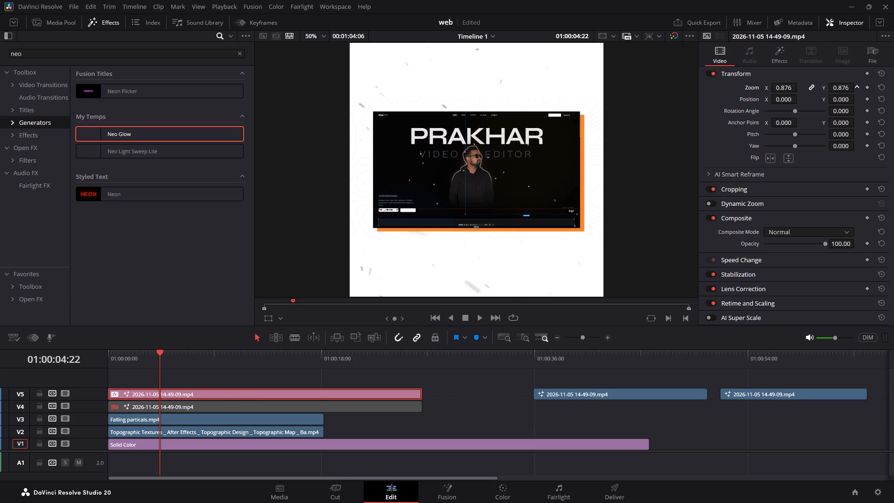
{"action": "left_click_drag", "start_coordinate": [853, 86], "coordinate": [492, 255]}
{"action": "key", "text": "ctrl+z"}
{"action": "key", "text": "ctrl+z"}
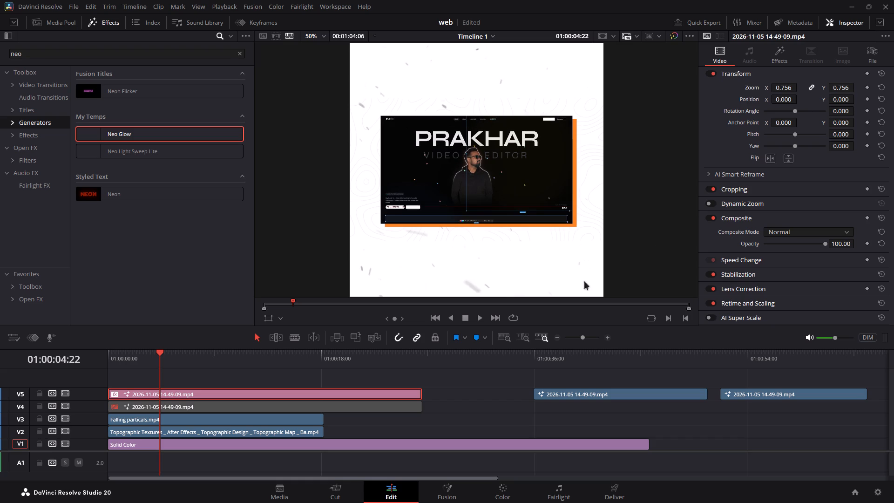
Undo the last change to the timeline's frame format.
{"action": "left_click", "coordinate": [474, 408]}
{"action": "key", "text": "ctrl+z"}
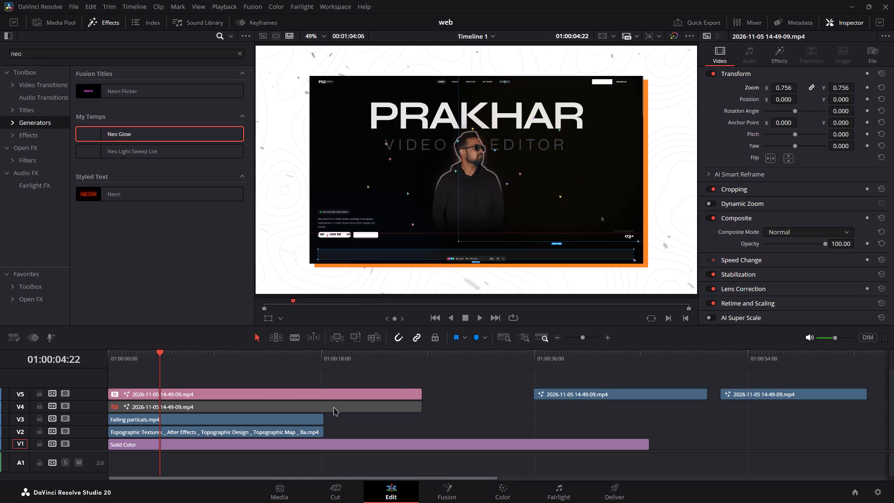
Set the zoom of both stacked screen-recording clips on V5 and V4 to 0.785 and play back the result.
{"action": "left_click", "coordinate": [277, 393]}
{"action": "left_click_drag", "start_coordinate": [842, 86], "coordinate": [865, 89], "text": "alt"}
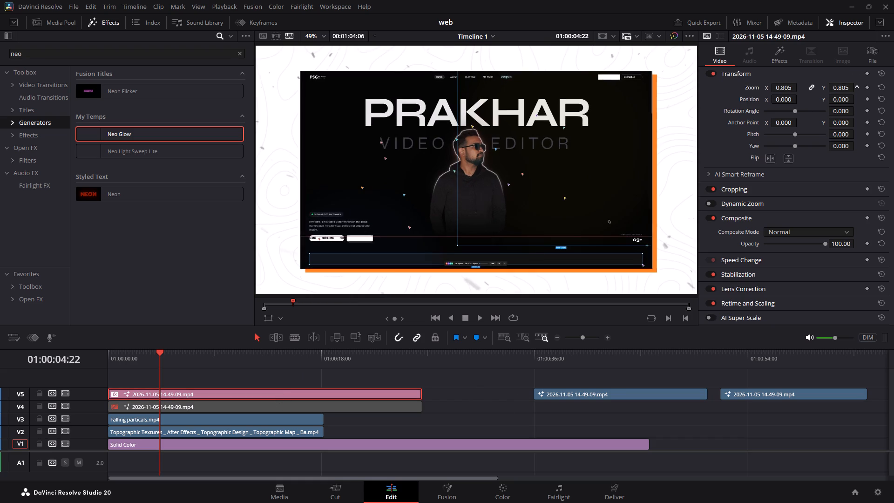
{"action": "left_click_drag", "start_coordinate": [865, 89], "coordinate": [855, 89], "text": "alt"}
{"action": "double_click", "coordinate": [842, 86]}
{"action": "key", "text": "ctrl+c"}
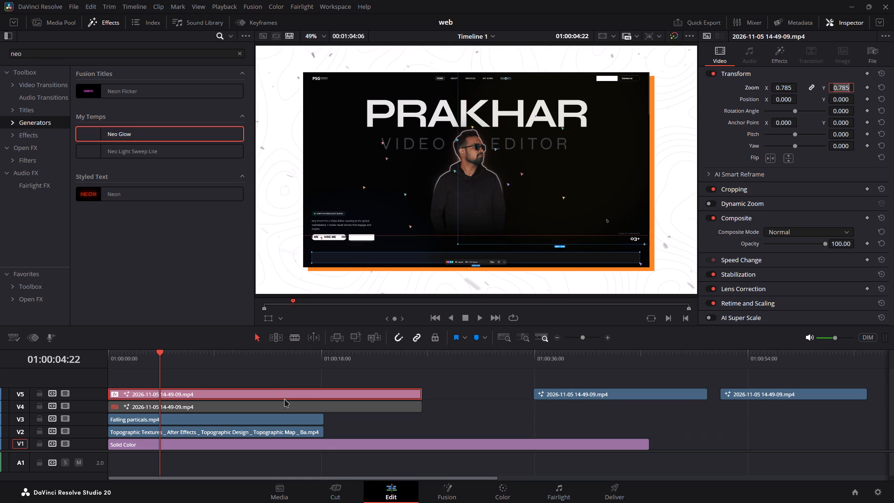
{"action": "left_click", "coordinate": [284, 399]}
{"action": "left_click", "coordinate": [291, 408]}
{"action": "double_click", "coordinate": [847, 90]}
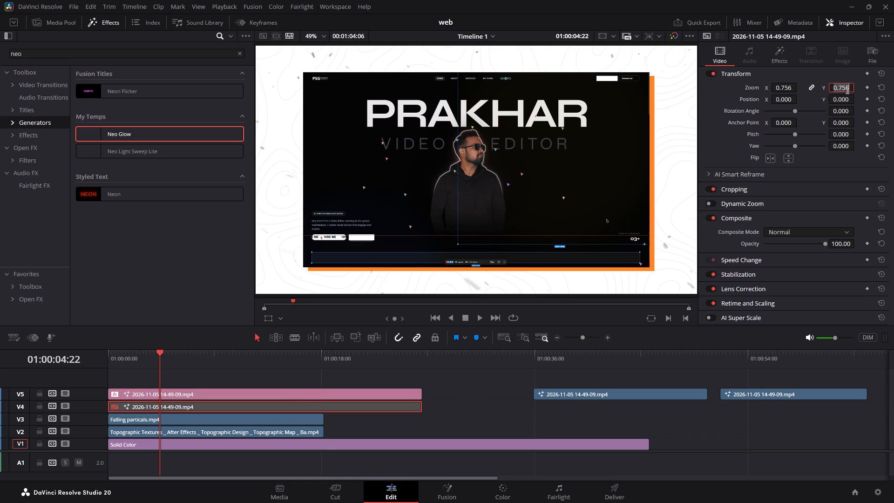
{"action": "key", "text": "ctrl+v"}
{"action": "left_click", "coordinate": [472, 393]}
{"action": "key", "text": "space"}
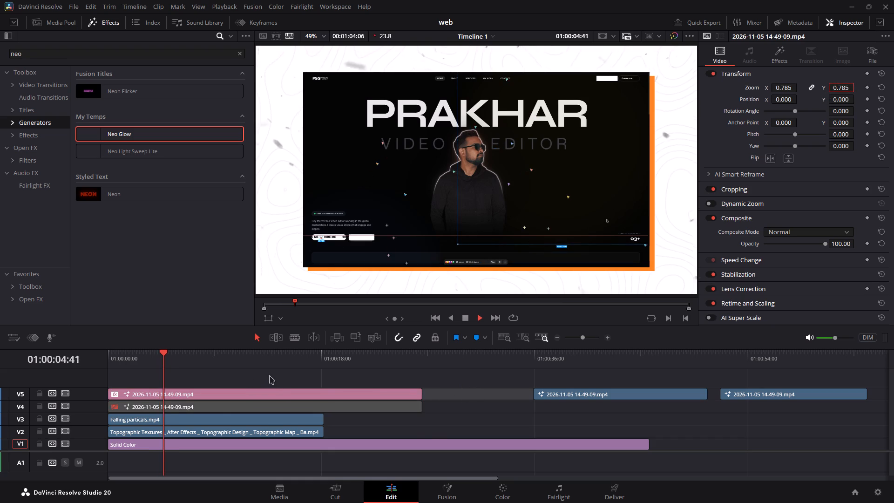
{"action": "key", "text": "e"}
{"action": "key", "text": "e"}
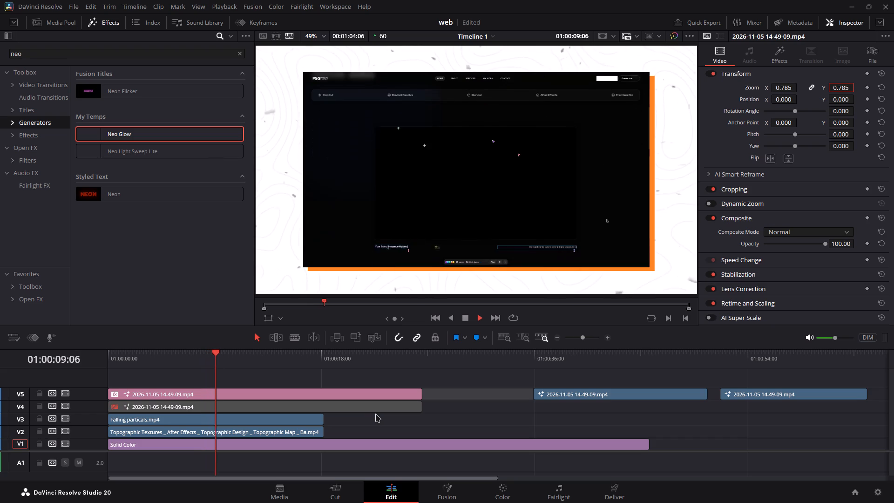
{"action": "key", "text": "space"}
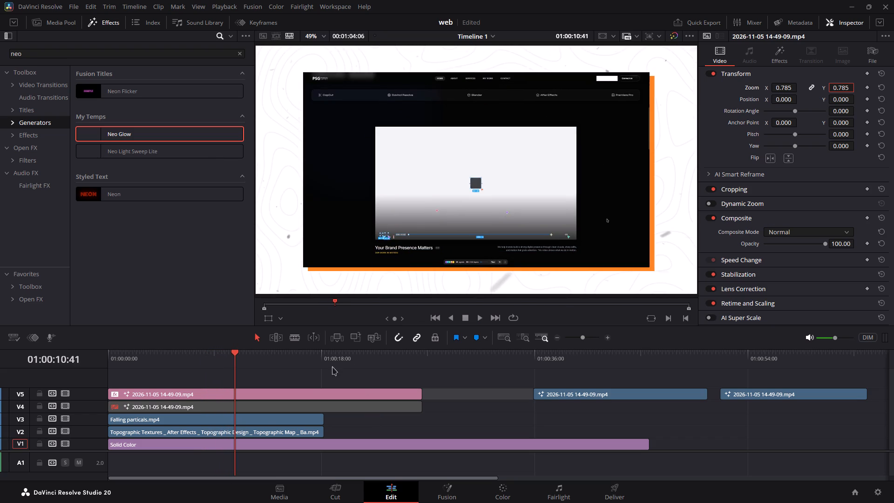
Change the Solid Color generator on V1 to the dark navy custom color and preview the timeline from the start.
{"action": "left_click", "coordinate": [271, 448]}
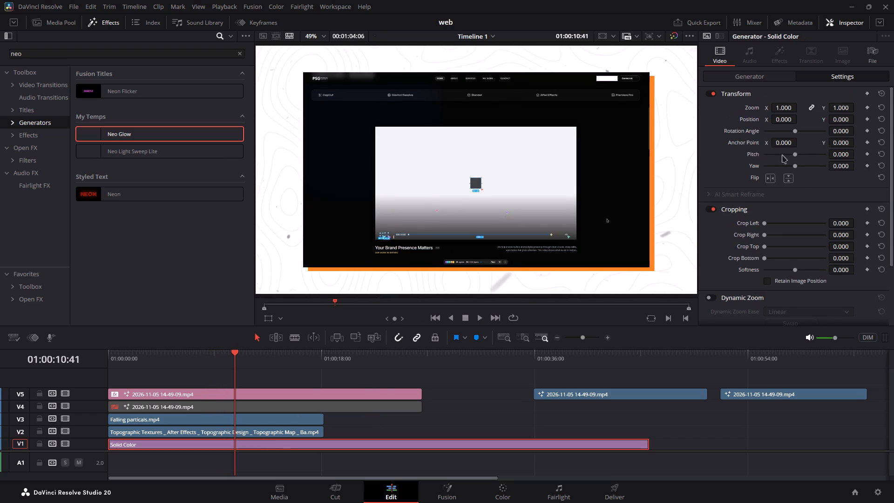
{"action": "left_click", "coordinate": [755, 76]}
{"action": "left_click", "coordinate": [767, 102]}
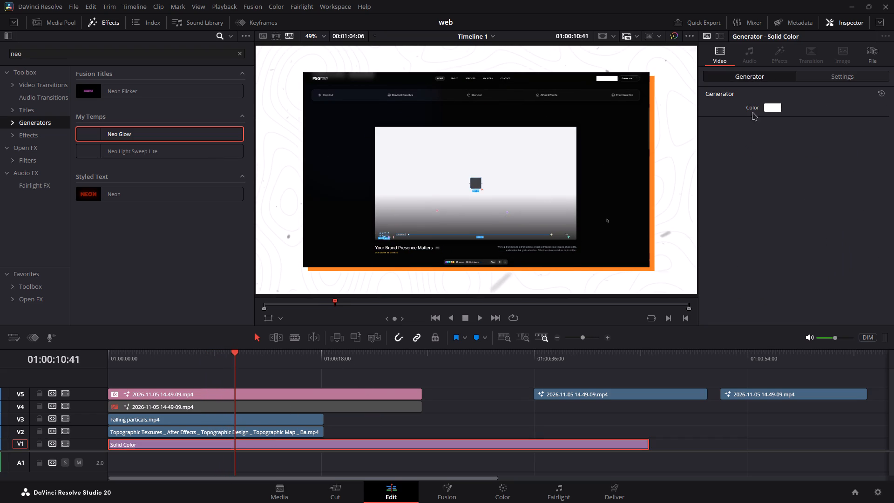
{"action": "left_click", "coordinate": [772, 109]}
{"action": "left_click", "coordinate": [388, 314]}
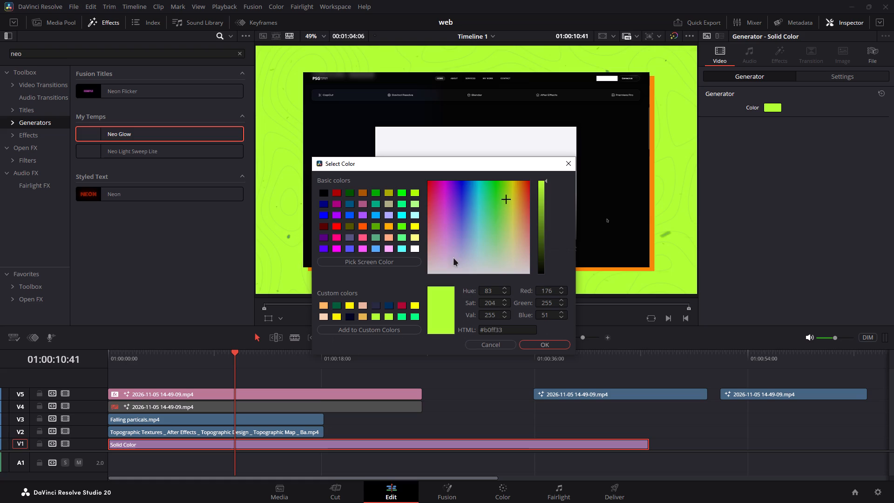
{"action": "left_click_drag", "start_coordinate": [499, 164], "coordinate": [579, 210]}
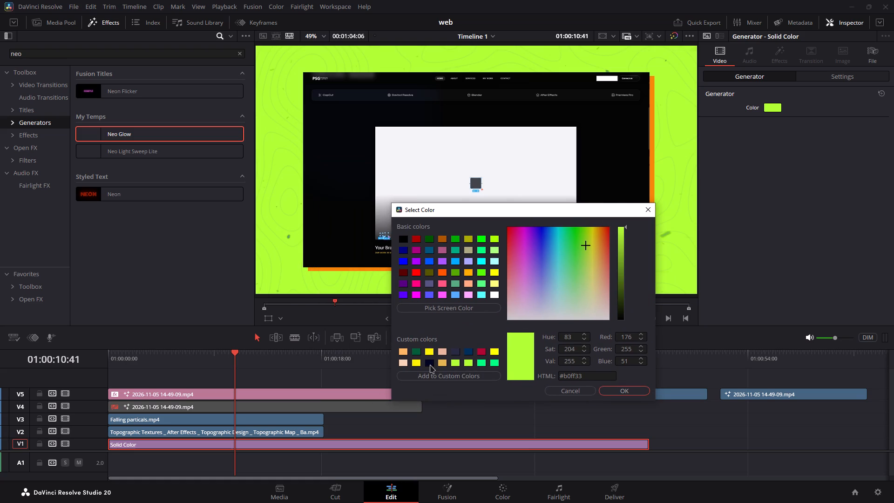
{"action": "left_click", "coordinate": [430, 365]}
{"action": "left_click", "coordinate": [625, 394]}
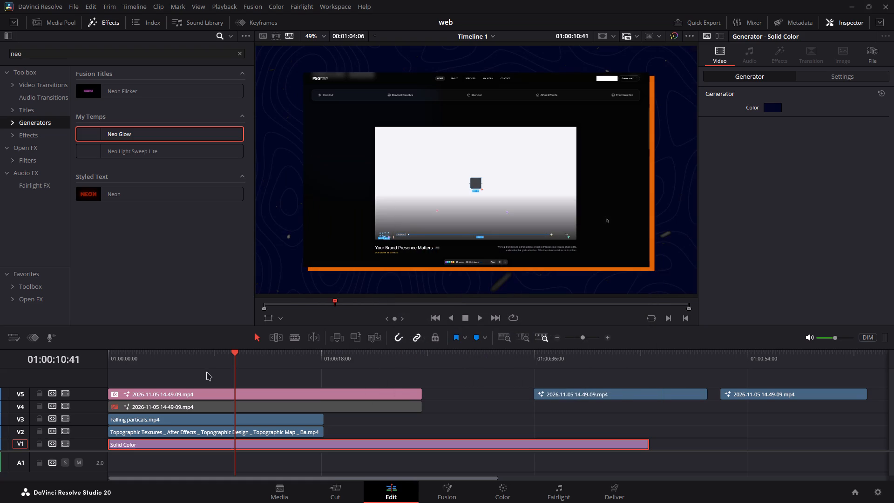
{"action": "left_click_drag", "start_coordinate": [204, 359], "coordinate": [0, 356]}
{"action": "key", "text": "space"}
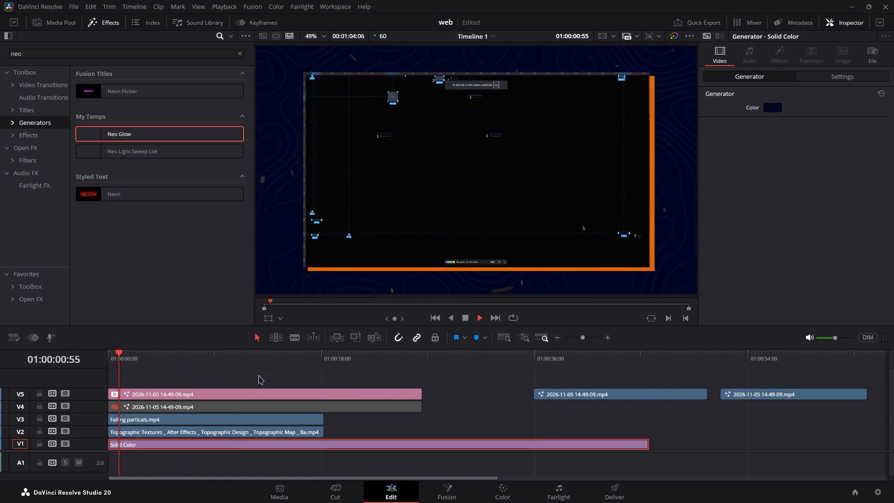
{"action": "key", "text": "space"}
Search the effects library for "out" and apply the Outer Stroke effect to the first V5 clip.
{"action": "left_click", "coordinate": [224, 393]}
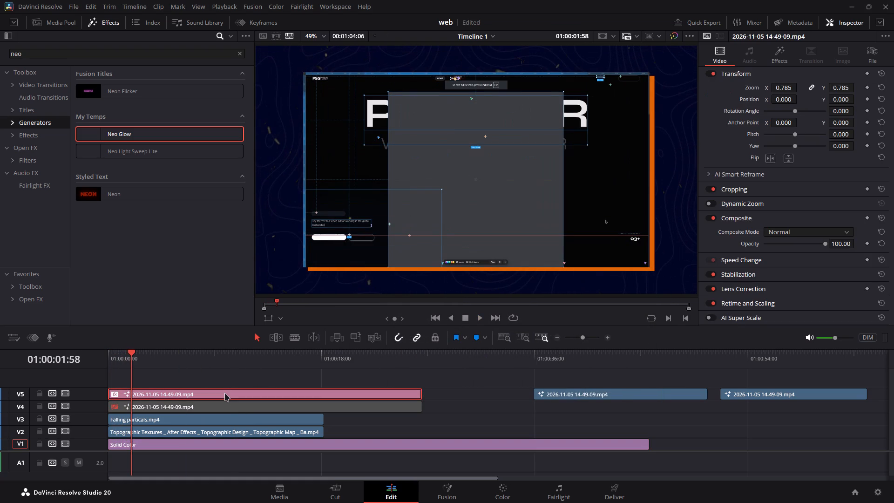
{"action": "left_click", "coordinate": [188, 57]}
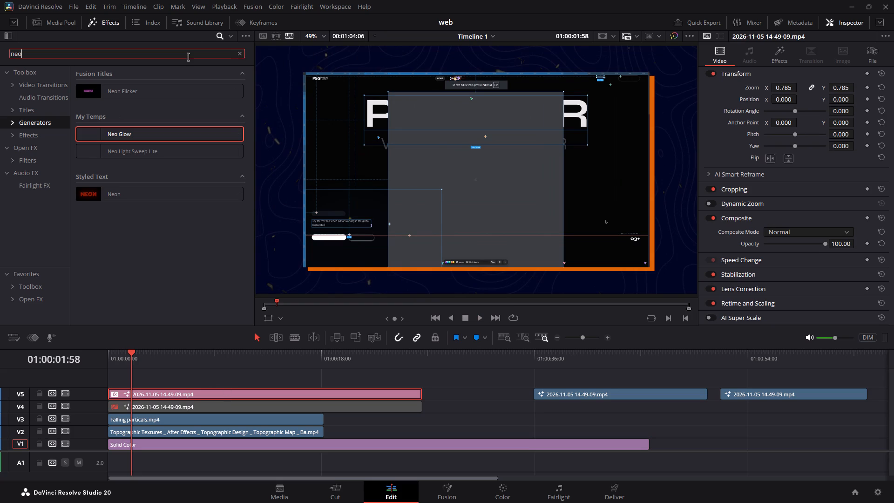
{"action": "left_click", "coordinate": [188, 57]}
{"action": "key", "text": "ctrl+a"}
{"action": "type", "text": "out"}
{"action": "left_click_drag", "start_coordinate": [132, 285], "coordinate": [132, 285]}
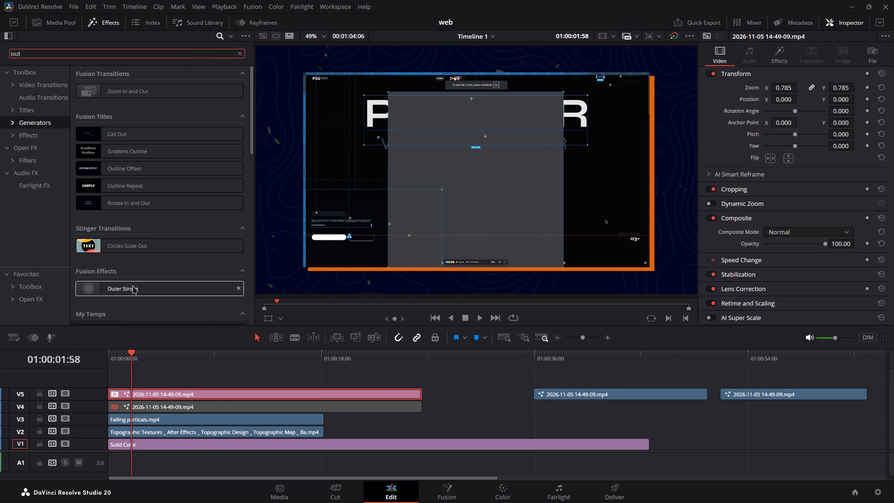
{"action": "left_click_drag", "start_coordinate": [132, 285], "coordinate": [281, 394]}
{"action": "left_click", "coordinate": [281, 394]}
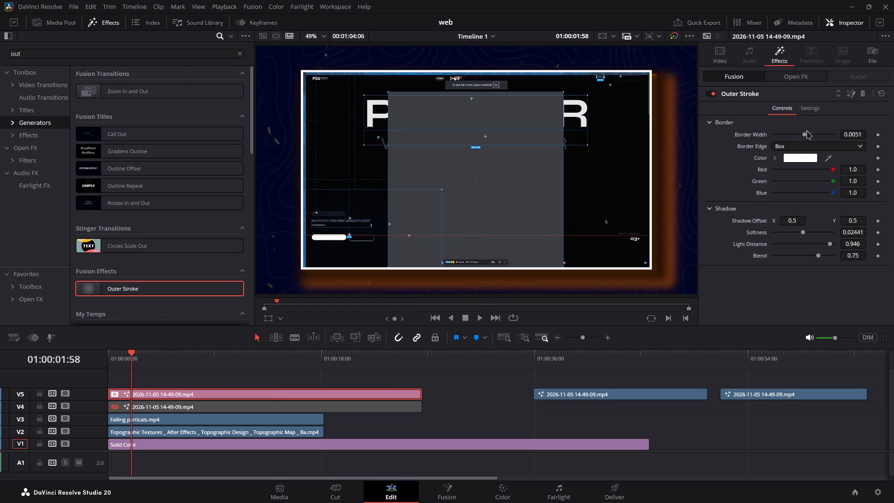
Set the Outer Stroke's shadow blend to 0.0 and its border width to 0.00117, and preview the thin outline.
{"action": "left_click_drag", "start_coordinate": [816, 254], "coordinate": [422, 266]}
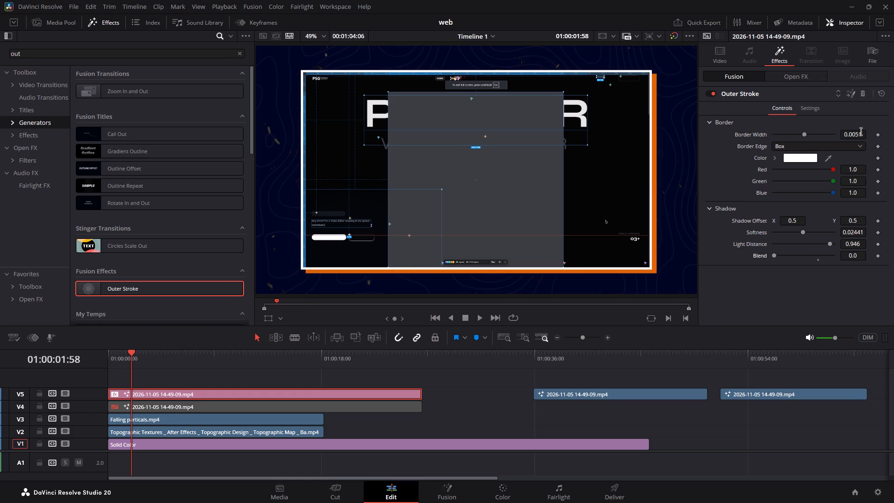
{"action": "left_click_drag", "start_coordinate": [860, 131], "coordinate": [685, 121]}
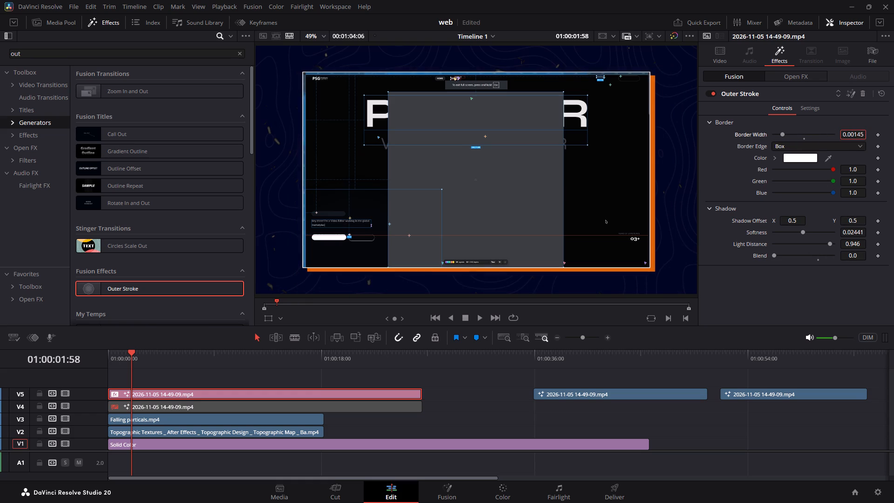
{"action": "left_click_drag", "start_coordinate": [685, 121], "coordinate": [677, 124]}
{"action": "key", "text": "space"}
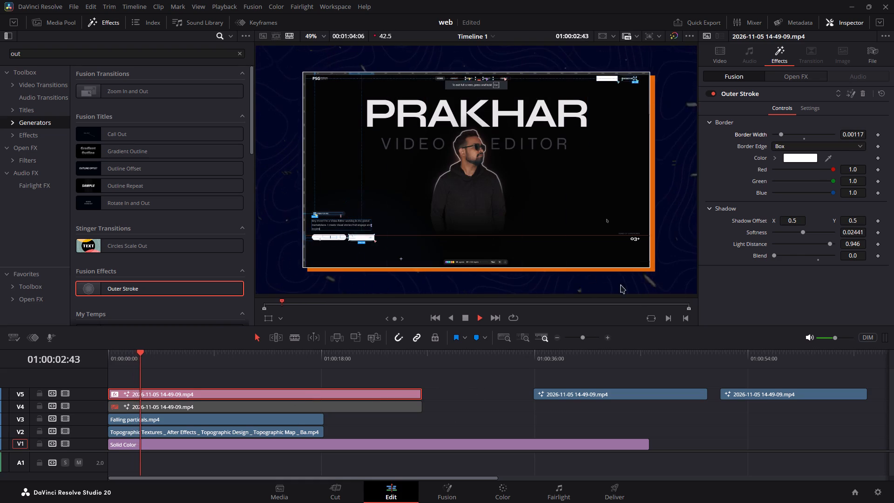
{"action": "key", "text": "space"}
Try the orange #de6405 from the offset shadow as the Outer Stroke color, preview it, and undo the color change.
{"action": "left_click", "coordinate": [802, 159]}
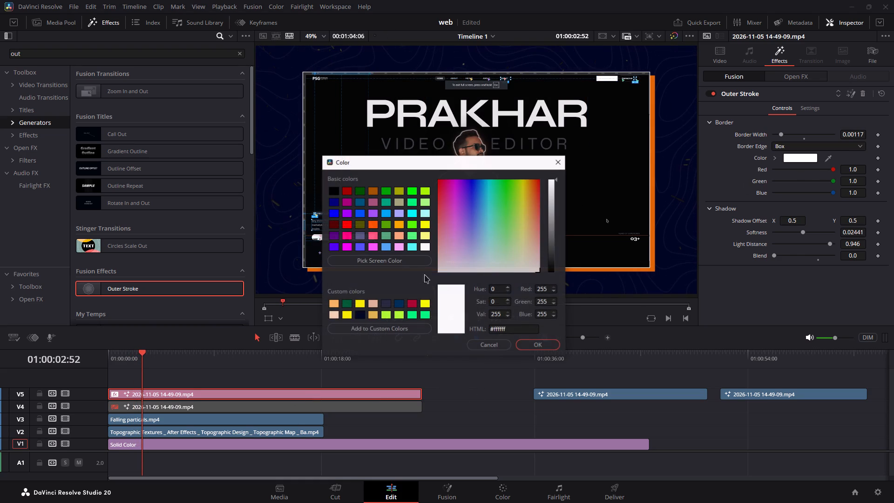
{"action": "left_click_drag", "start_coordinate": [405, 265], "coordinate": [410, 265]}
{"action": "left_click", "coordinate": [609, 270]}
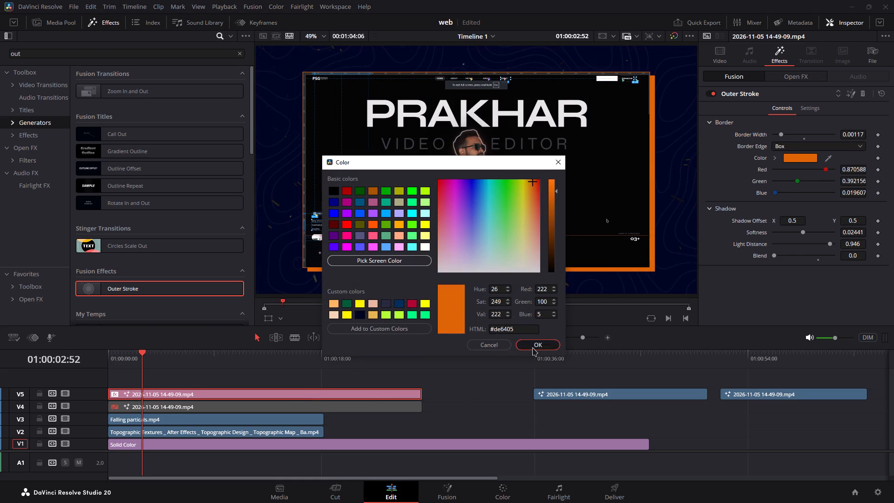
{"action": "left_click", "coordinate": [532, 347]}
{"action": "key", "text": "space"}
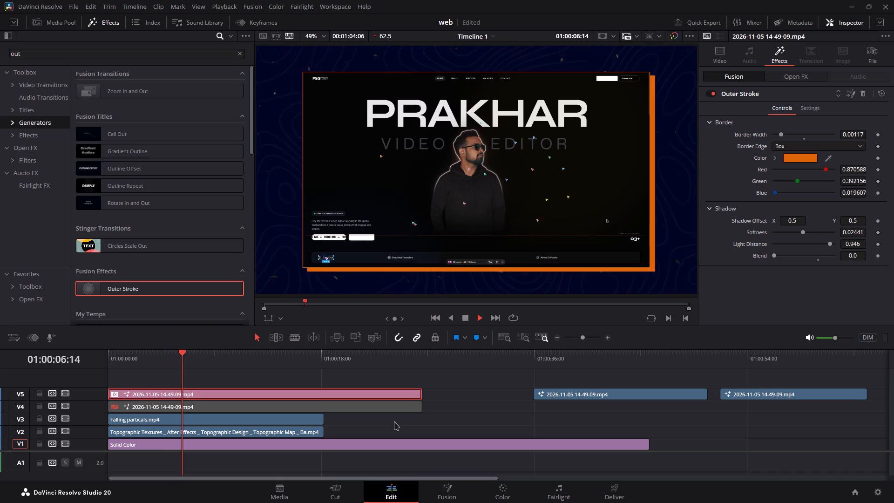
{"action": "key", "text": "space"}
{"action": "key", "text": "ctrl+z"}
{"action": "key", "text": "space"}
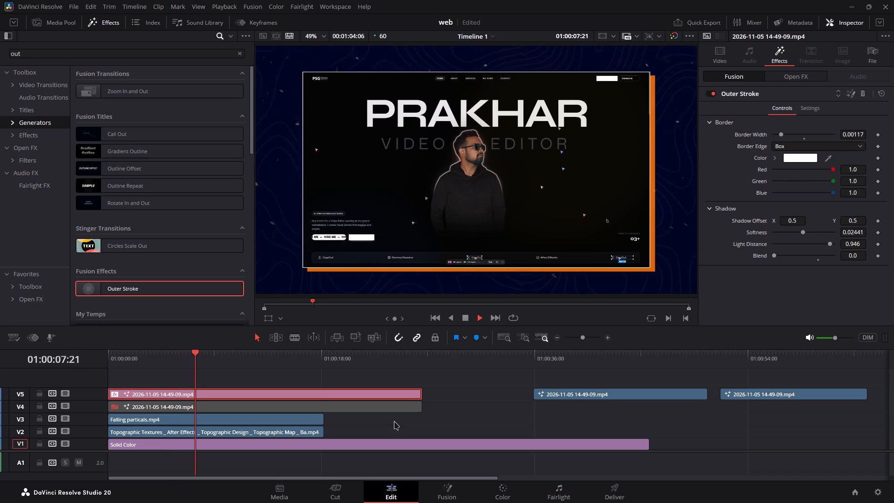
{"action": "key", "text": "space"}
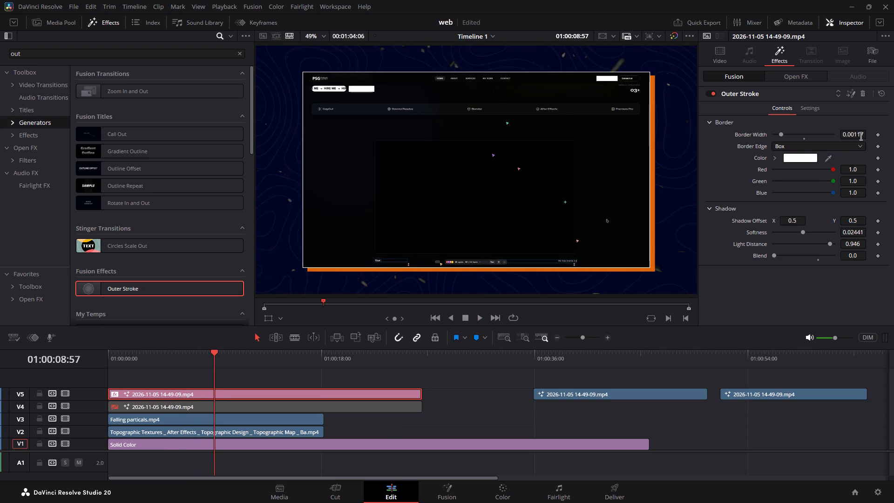
Thin the Outer Stroke's border width down to 0.000713 and play back the clip to check it.
{"action": "left_click", "coordinate": [860, 135]}
{"action": "key", "text": "Delete"}
{"action": "key", "text": "1"}
{"action": "key", "text": "Return"}
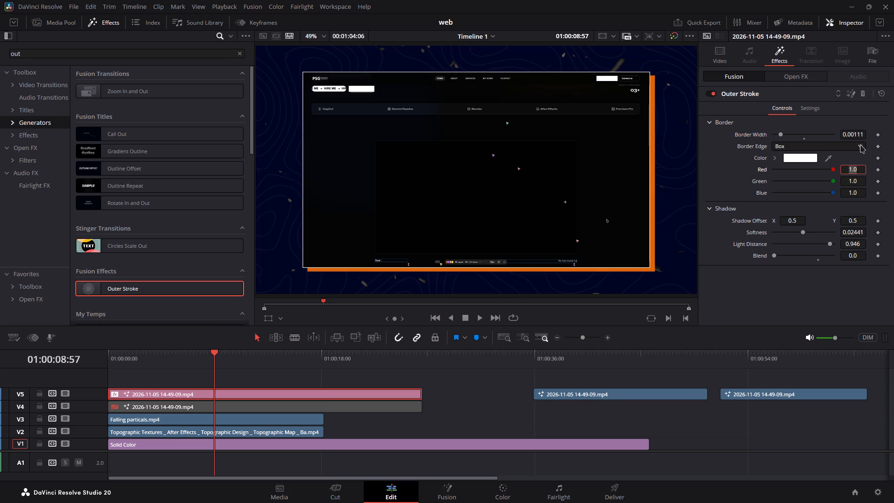
{"action": "left_click", "coordinate": [837, 121]}
{"action": "left_click_drag", "start_coordinate": [857, 131], "coordinate": [850, 131], "text": "ctrl"}
{"action": "left_click_drag", "start_coordinate": [850, 131], "coordinate": [672, 132], "text": "ctrl"}
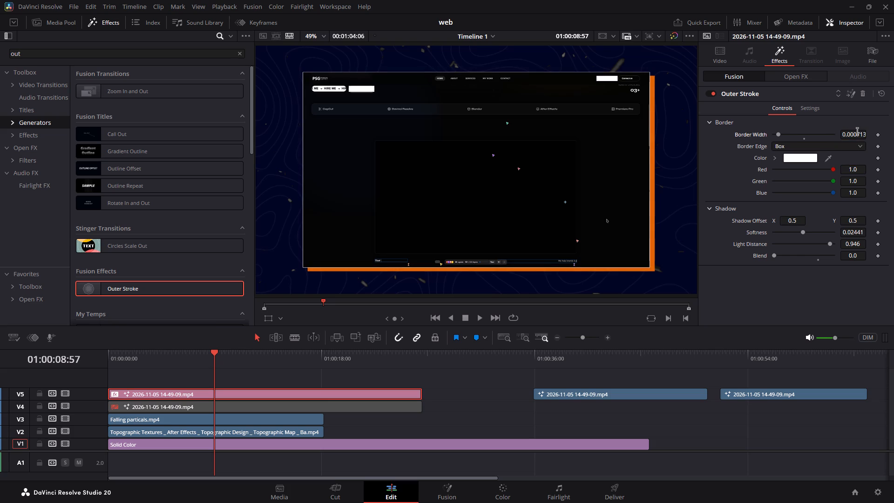
{"action": "key", "text": "space"}
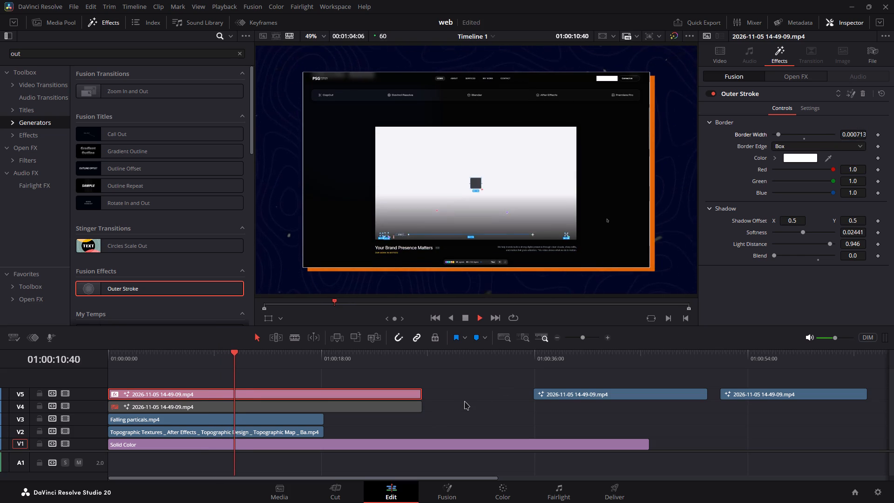
{"action": "key", "text": "space"}
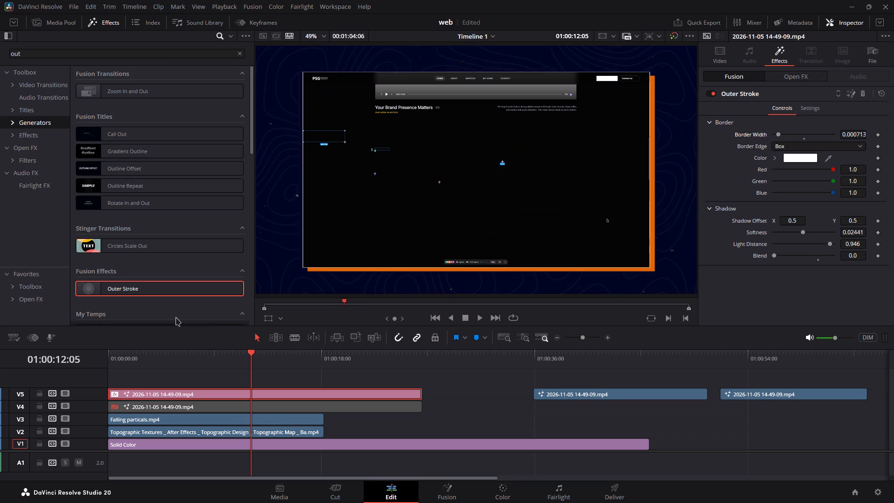
Search the effects library for "glow" and look through the matching glow effects.
{"action": "left_click", "coordinate": [165, 47]}
{"action": "double_click", "coordinate": [166, 55]}
{"action": "type", "text": "glow"}
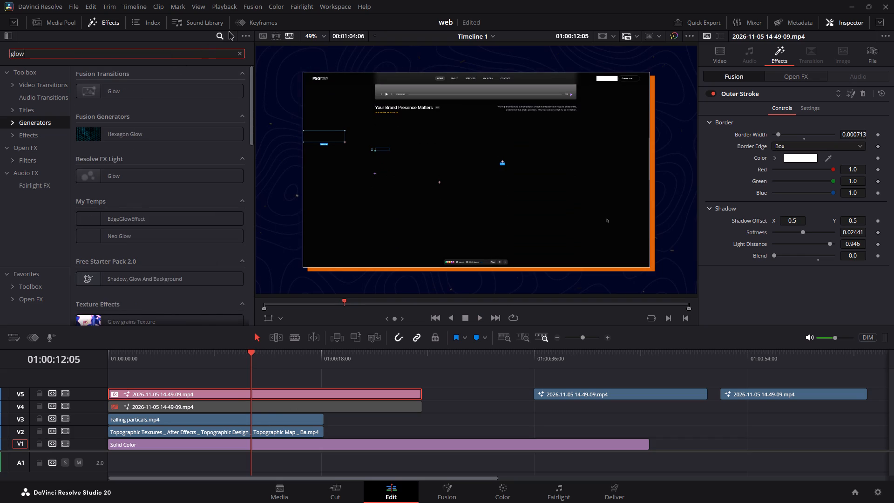
{"action": "double_click", "coordinate": [229, 31]}
{"action": "left_click", "coordinate": [230, 34]}
{"action": "left_click", "coordinate": [111, 153]}
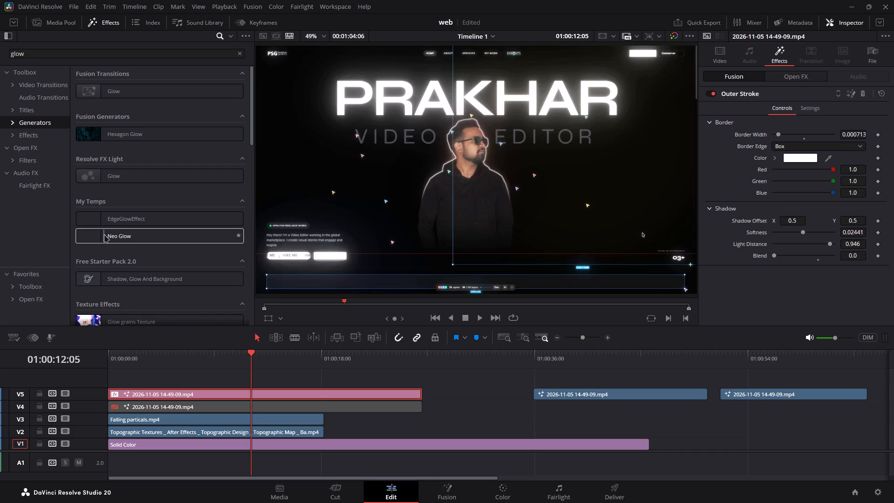
{"action": "scroll", "coordinate": [211, 256], "scroll_direction": "down", "scroll_amount": 2}
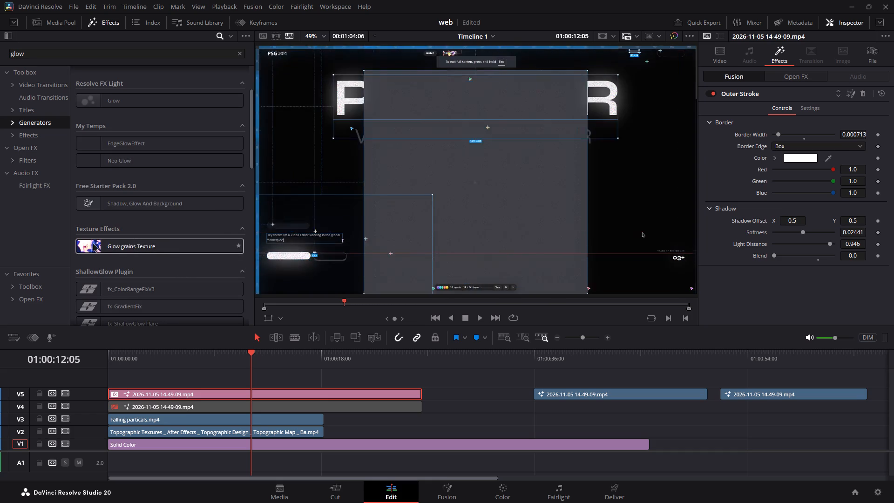
{"action": "scroll", "coordinate": [172, 271], "scroll_direction": "down", "scroll_amount": 2}
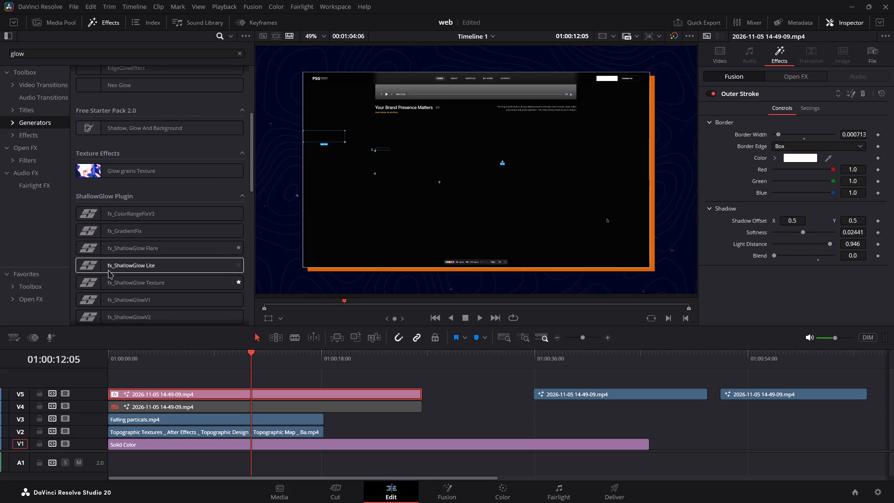
{"action": "scroll", "coordinate": [115, 277], "scroll_direction": "down", "scroll_amount": 3}
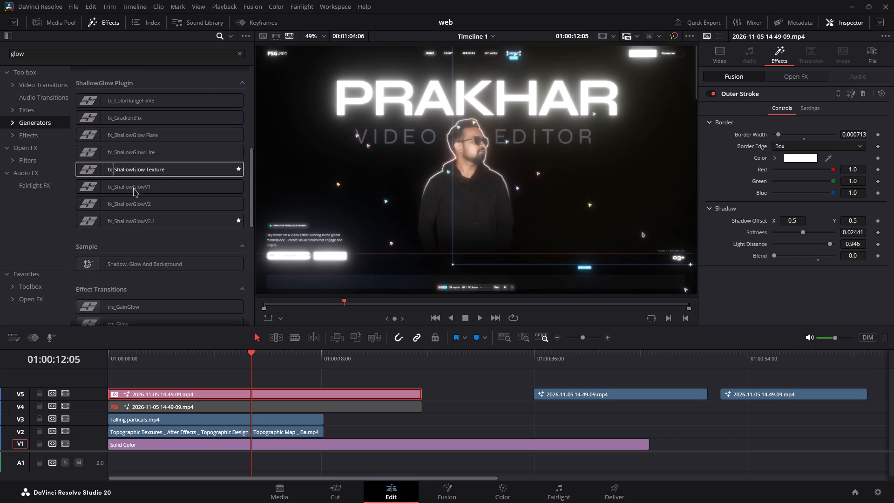
{"action": "scroll", "coordinate": [186, 236], "scroll_direction": "down", "scroll_amount": 3}
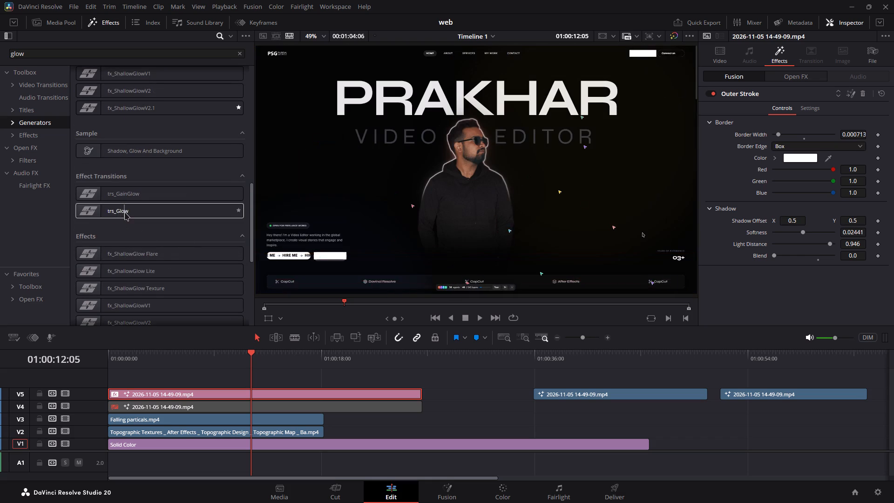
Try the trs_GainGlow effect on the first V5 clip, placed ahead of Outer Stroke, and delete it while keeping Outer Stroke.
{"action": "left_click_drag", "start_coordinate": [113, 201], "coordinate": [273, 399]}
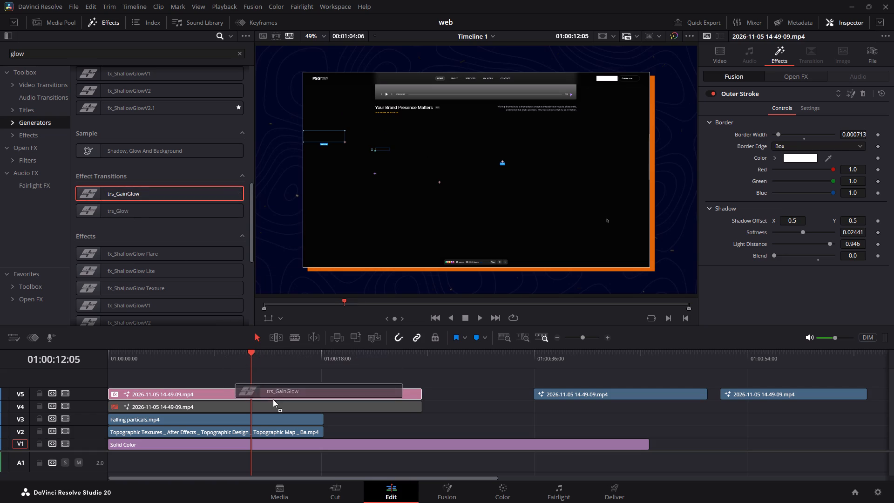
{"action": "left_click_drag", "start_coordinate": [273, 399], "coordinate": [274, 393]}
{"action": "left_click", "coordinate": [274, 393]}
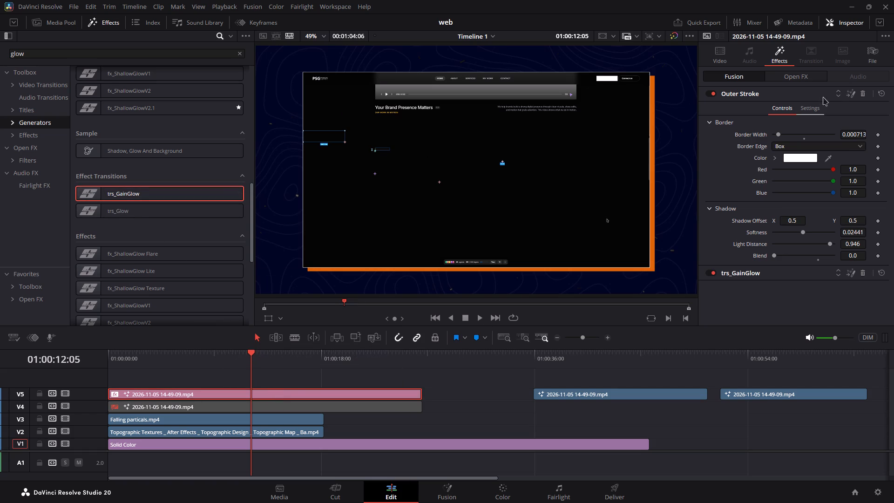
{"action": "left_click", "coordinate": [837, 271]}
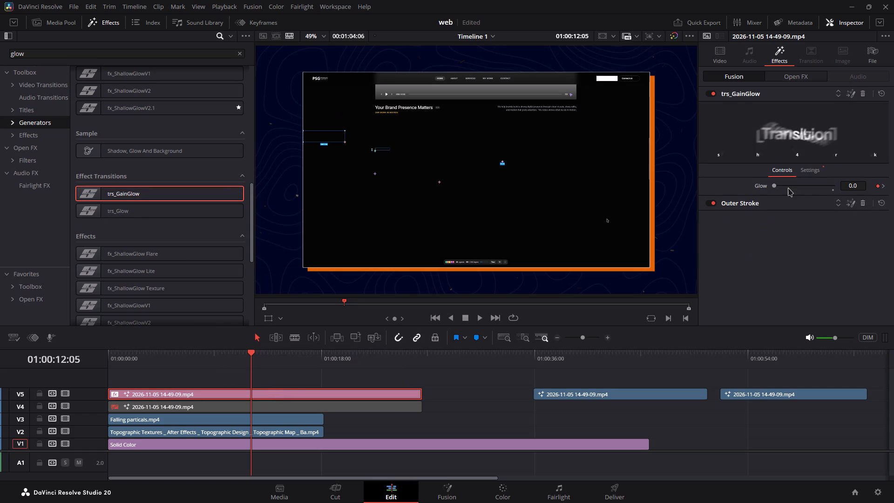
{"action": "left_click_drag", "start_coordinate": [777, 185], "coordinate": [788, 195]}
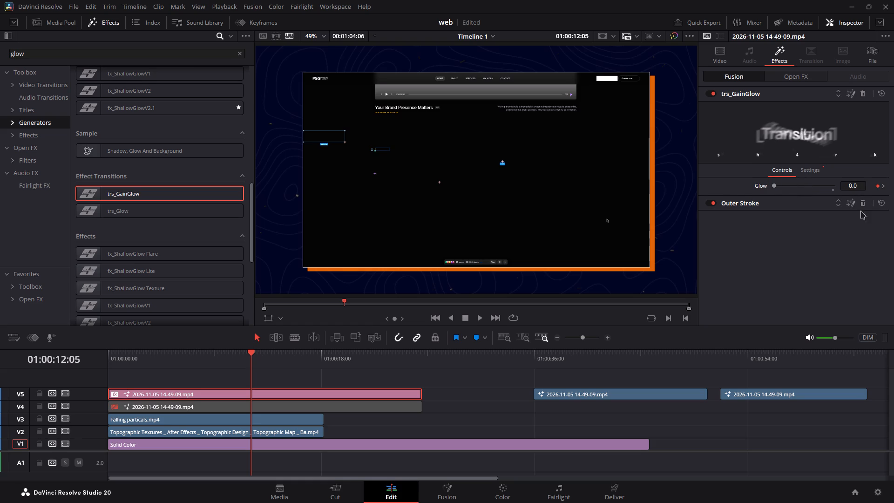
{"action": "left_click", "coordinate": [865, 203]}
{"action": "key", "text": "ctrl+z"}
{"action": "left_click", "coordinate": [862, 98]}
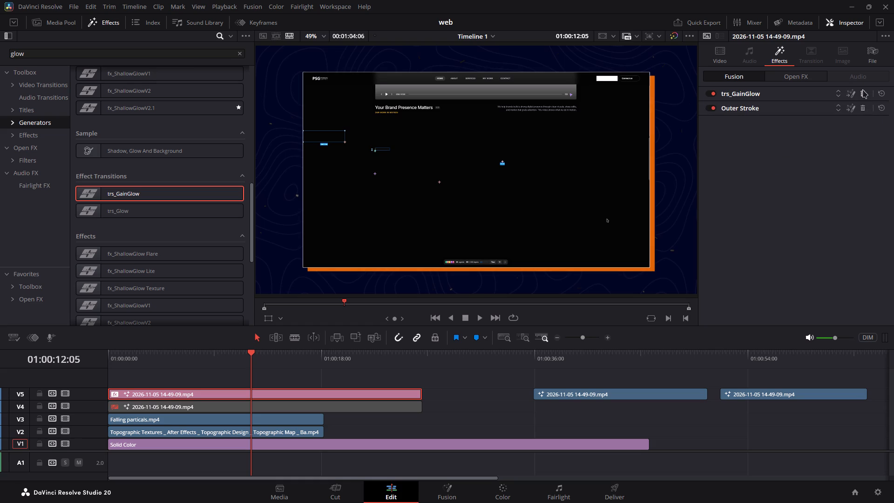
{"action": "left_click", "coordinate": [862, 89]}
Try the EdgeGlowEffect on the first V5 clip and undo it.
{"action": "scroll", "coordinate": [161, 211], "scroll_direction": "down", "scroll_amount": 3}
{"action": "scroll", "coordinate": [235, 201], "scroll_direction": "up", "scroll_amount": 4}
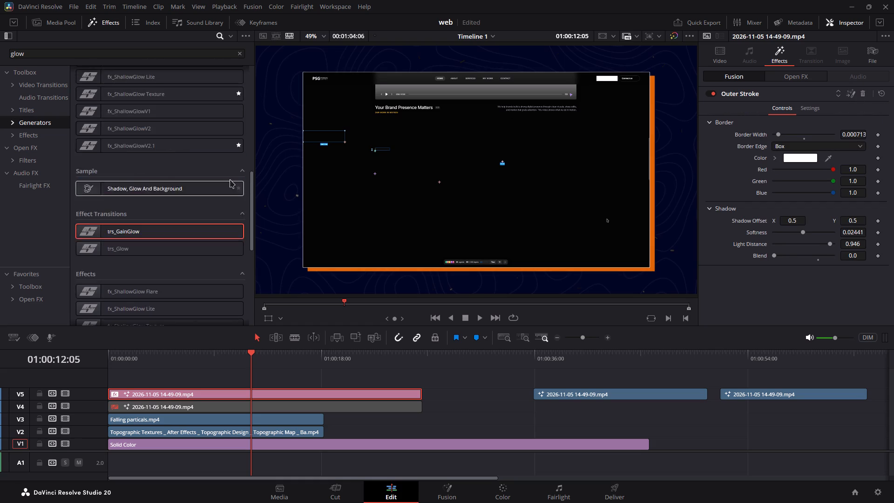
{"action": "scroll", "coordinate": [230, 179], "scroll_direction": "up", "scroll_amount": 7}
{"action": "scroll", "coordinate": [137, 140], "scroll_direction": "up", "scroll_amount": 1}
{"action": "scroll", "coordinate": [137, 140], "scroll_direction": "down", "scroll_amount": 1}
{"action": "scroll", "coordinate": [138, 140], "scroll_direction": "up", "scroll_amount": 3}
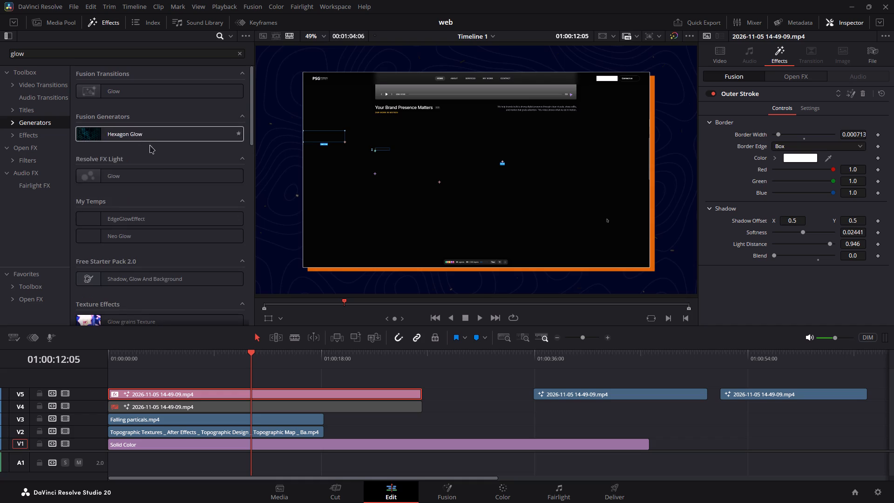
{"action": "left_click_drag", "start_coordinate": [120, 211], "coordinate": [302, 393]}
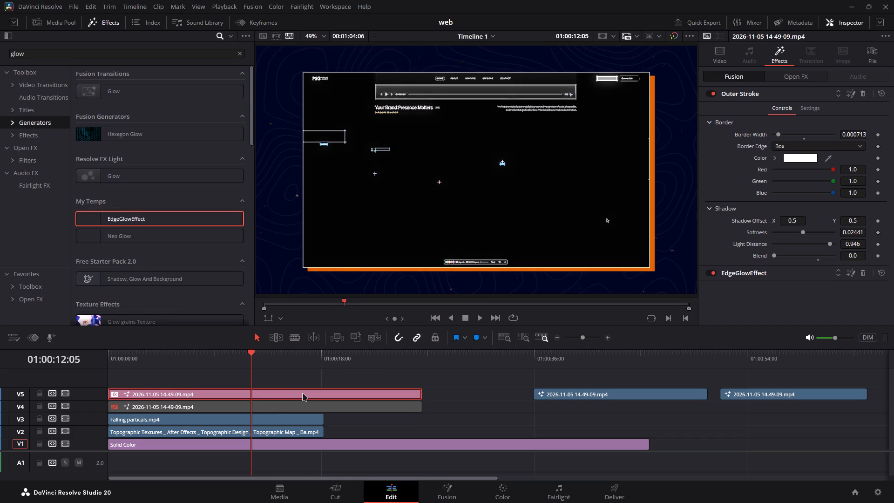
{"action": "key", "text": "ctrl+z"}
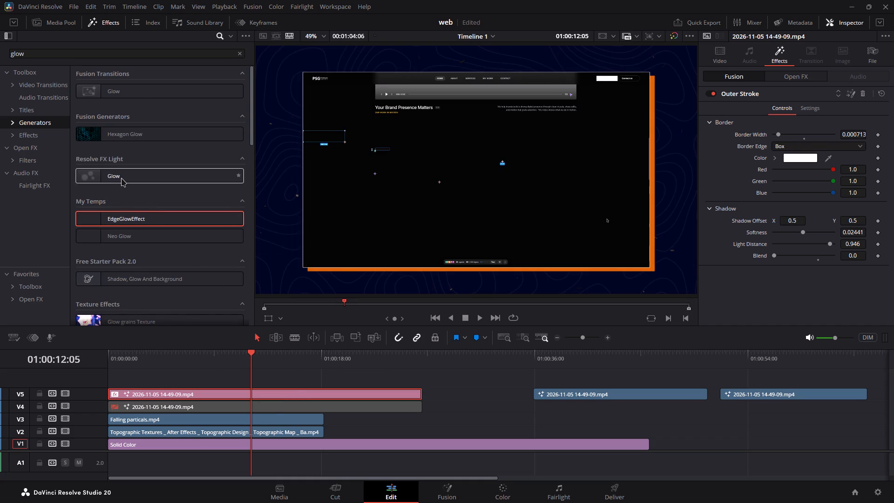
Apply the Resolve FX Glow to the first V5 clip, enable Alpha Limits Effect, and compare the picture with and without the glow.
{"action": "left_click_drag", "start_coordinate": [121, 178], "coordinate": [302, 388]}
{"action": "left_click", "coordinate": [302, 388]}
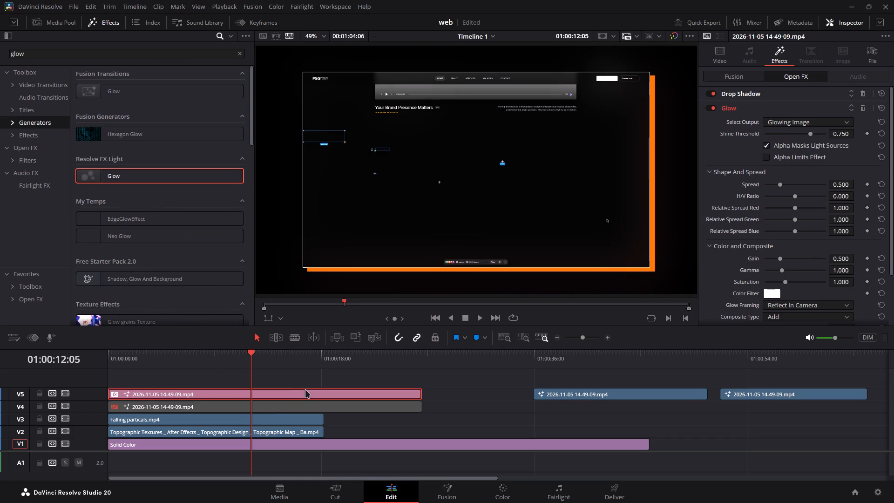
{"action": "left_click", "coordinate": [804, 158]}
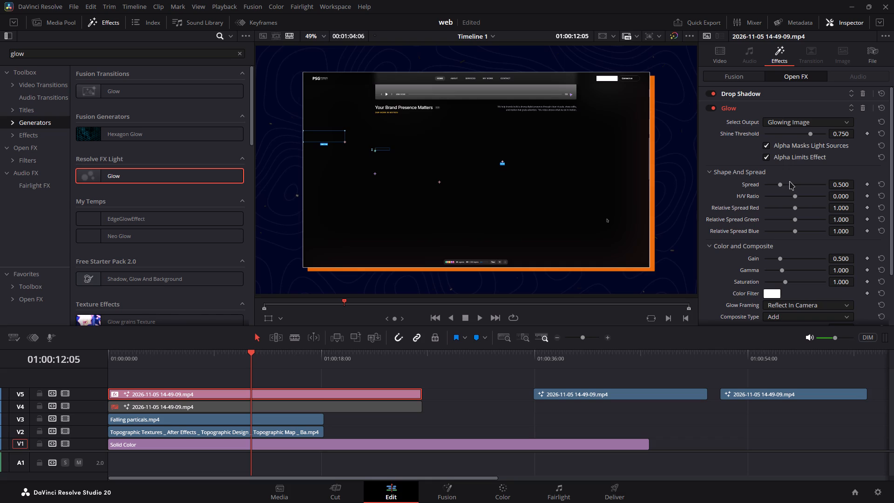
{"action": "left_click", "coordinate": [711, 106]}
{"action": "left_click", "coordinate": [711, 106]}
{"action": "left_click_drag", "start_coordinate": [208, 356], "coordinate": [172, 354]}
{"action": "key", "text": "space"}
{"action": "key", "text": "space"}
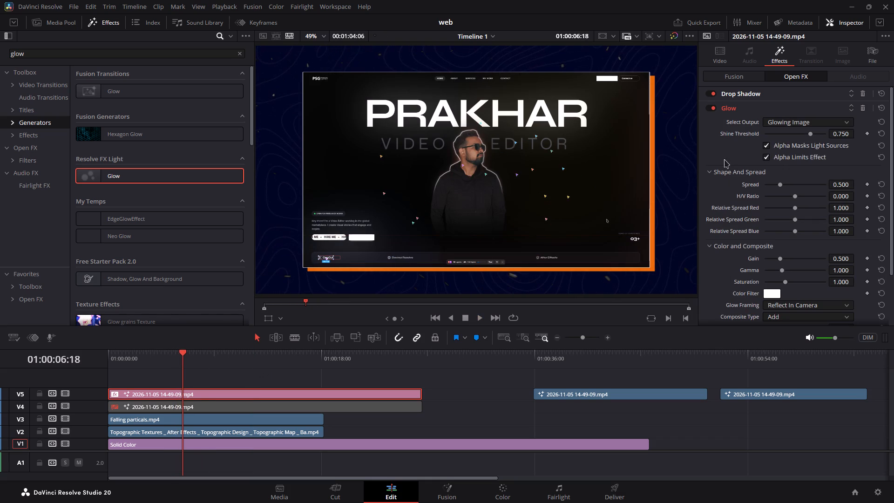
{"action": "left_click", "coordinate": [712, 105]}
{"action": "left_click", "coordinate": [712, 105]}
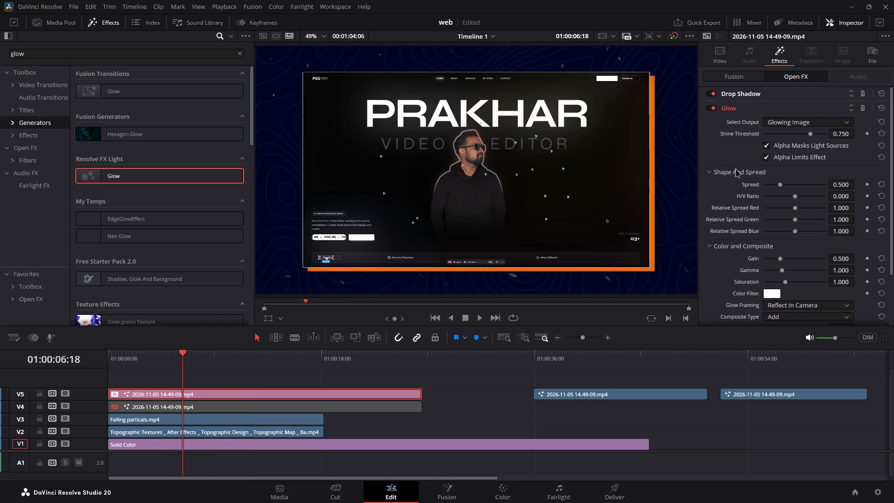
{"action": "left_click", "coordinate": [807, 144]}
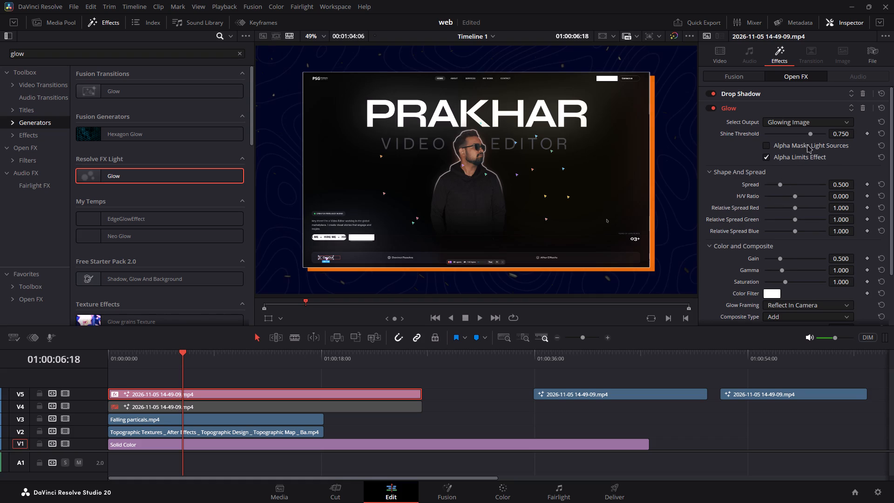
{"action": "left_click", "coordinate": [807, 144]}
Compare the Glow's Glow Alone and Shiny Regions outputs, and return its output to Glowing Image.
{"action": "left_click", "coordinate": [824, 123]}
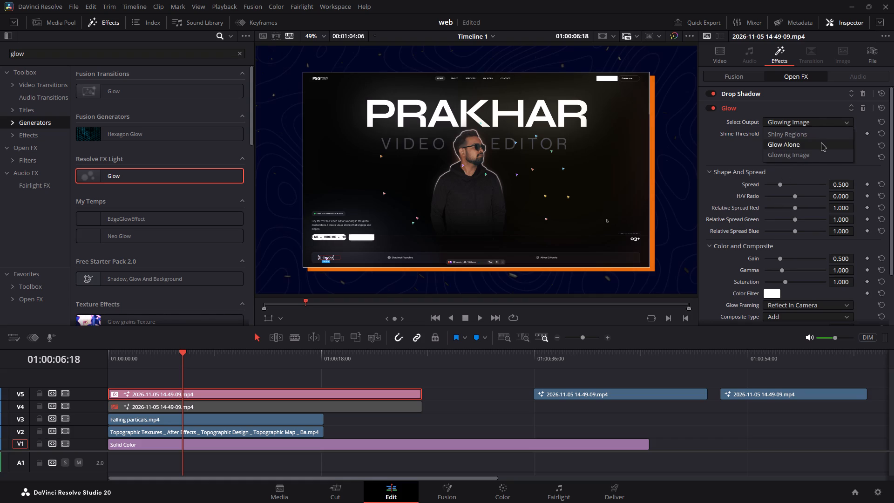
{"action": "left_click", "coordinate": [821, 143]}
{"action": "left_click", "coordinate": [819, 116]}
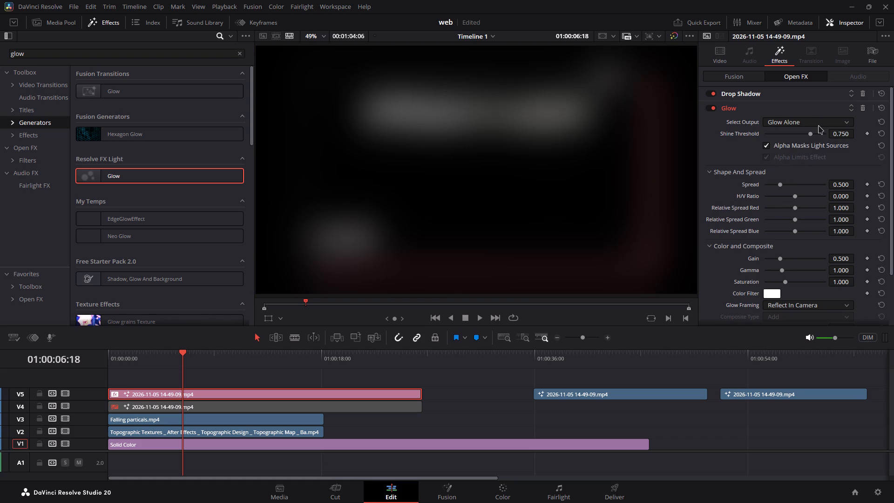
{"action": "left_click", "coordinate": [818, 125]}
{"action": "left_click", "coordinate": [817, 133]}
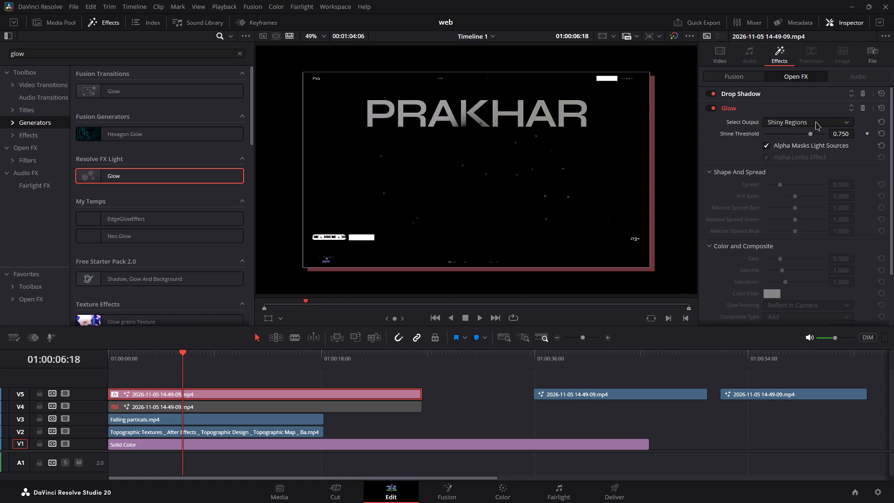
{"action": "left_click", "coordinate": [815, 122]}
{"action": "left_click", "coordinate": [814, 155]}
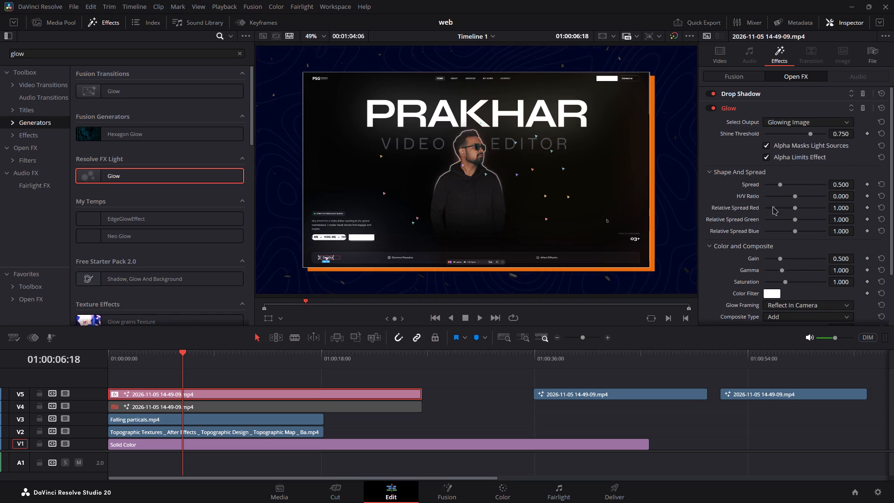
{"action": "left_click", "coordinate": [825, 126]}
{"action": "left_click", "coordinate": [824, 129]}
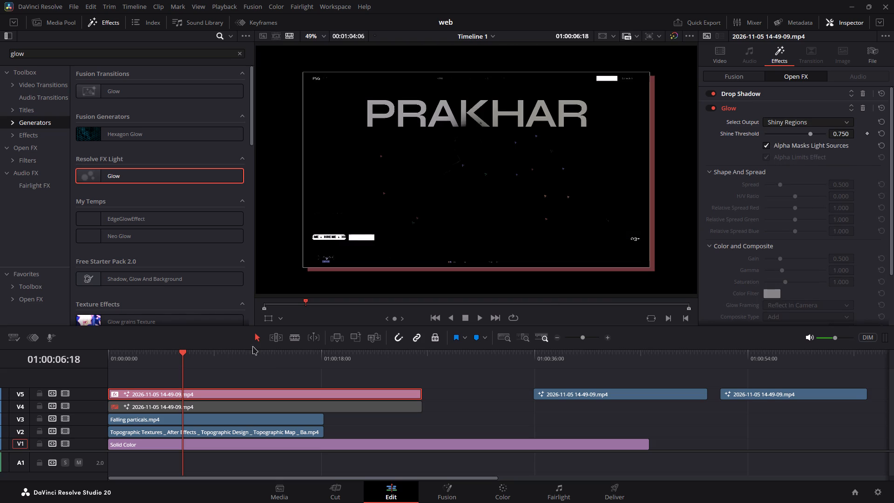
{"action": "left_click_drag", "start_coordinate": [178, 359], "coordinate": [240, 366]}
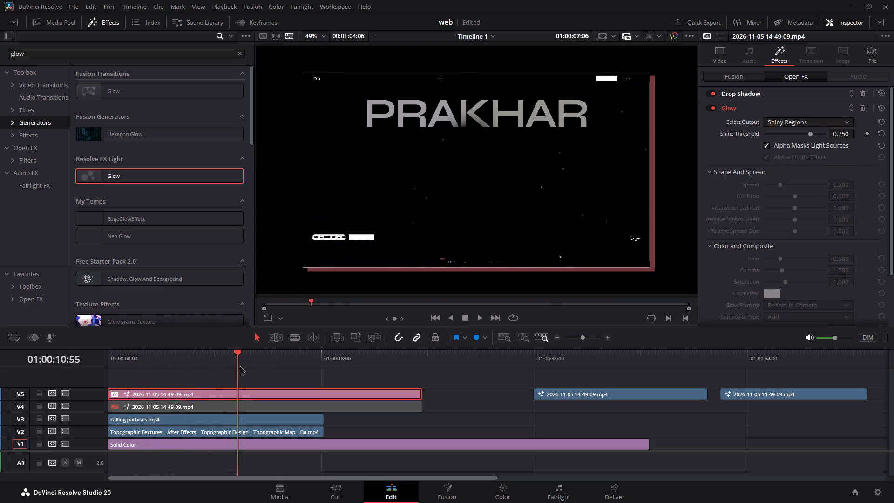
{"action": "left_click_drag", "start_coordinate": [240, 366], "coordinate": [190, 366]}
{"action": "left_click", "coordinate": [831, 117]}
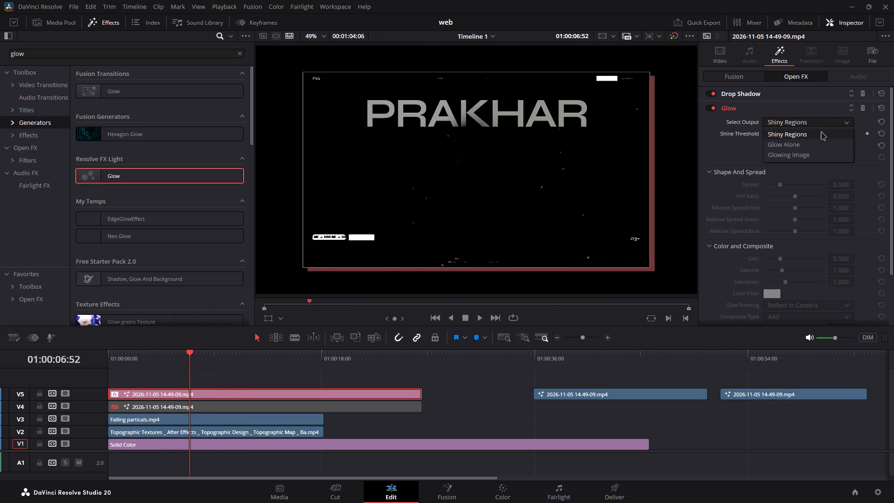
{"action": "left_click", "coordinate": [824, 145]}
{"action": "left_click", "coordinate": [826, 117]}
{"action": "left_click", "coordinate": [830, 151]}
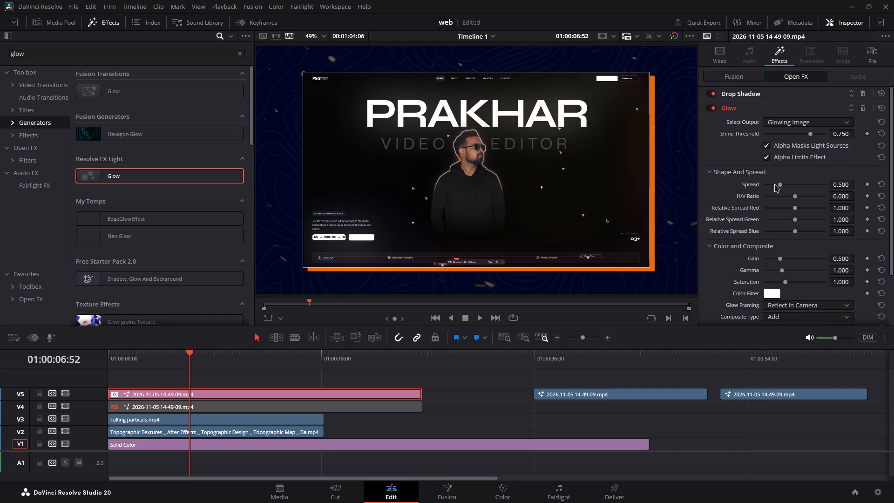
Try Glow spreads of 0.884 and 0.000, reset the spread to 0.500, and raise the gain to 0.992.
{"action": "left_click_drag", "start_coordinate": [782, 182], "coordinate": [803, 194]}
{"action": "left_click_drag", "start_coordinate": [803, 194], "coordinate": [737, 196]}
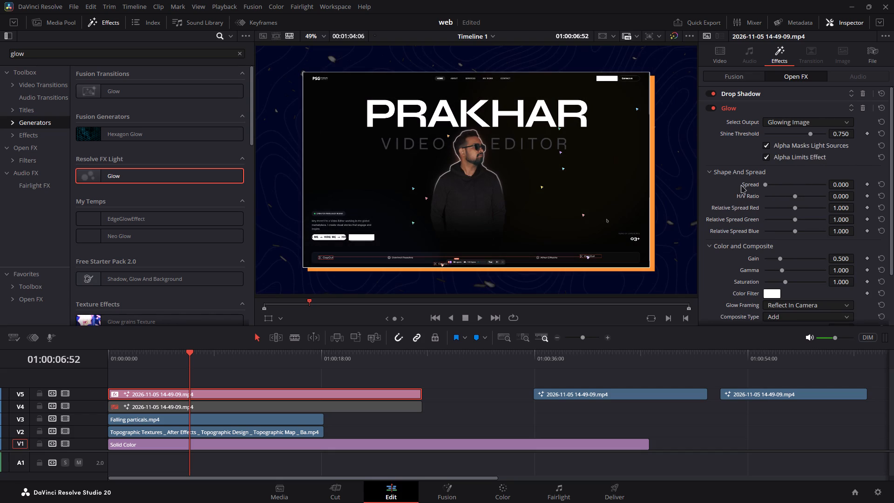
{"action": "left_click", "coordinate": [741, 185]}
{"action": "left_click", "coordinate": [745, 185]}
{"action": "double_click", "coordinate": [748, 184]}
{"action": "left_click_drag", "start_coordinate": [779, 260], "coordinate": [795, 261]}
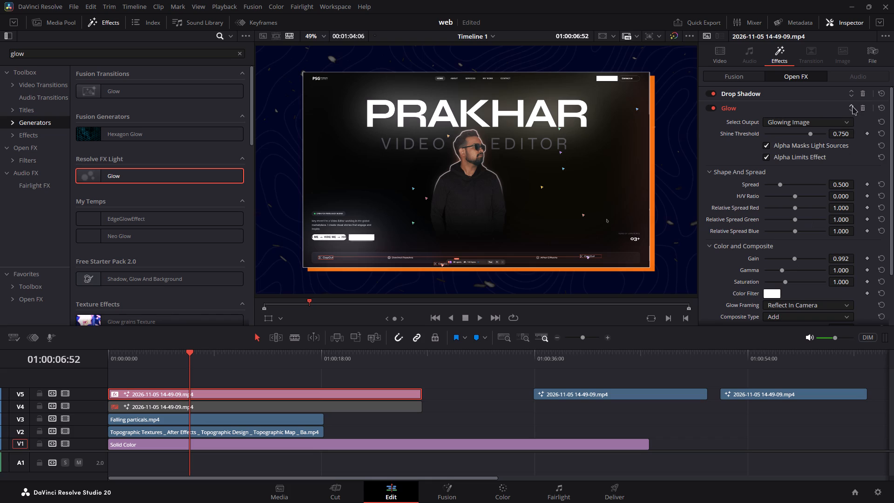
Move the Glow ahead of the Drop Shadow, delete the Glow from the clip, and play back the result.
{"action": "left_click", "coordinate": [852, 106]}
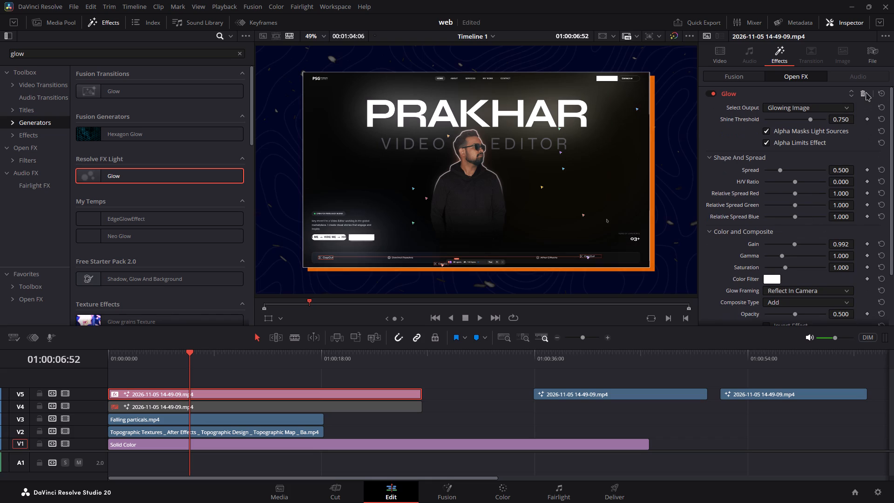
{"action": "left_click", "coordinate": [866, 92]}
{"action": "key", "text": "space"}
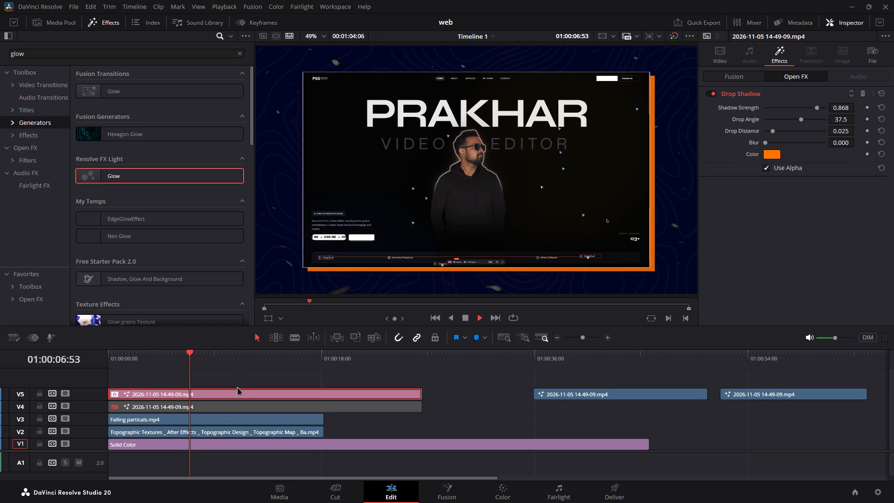
Compare playback with the duplicate Neo Glow clip on V4 enabled and disabled, leaving it disabled.
{"action": "key", "text": "space"}
{"action": "left_click", "coordinate": [291, 409]}
{"action": "key", "text": "d"}
{"action": "key", "text": "space"}
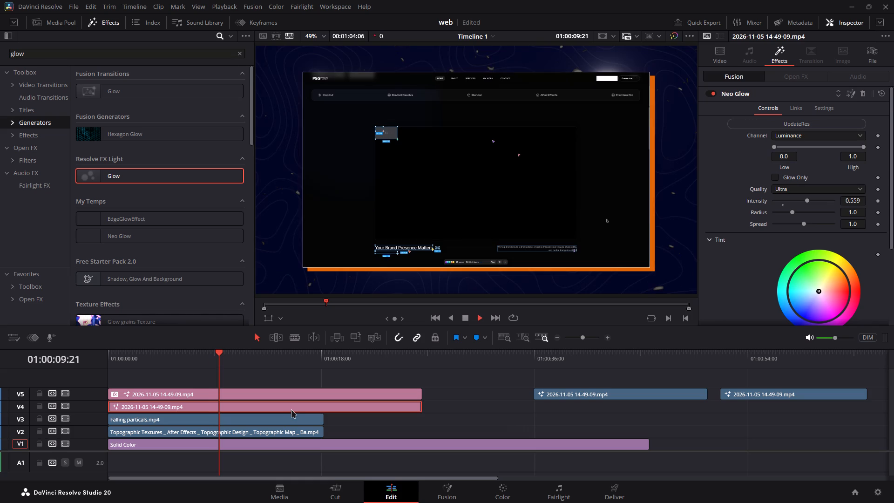
{"action": "key", "text": "space"}
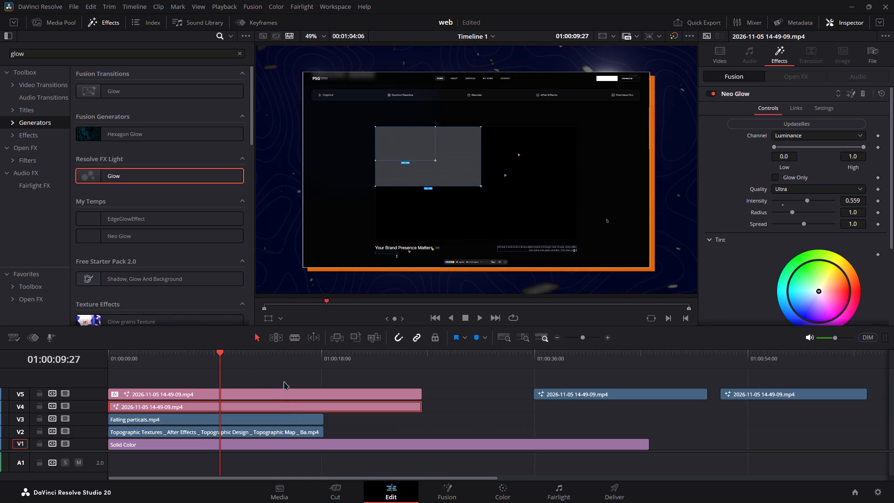
{"action": "key", "text": "d"}
{"action": "left_click", "coordinate": [280, 362]}
{"action": "key", "text": "space"}
{"action": "key", "text": "e"}
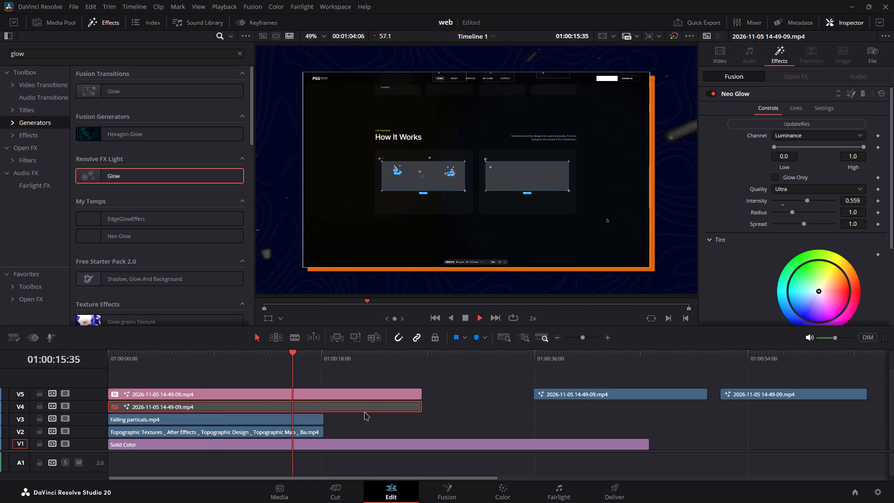
{"action": "key", "text": "space"}
Extend the Falling particals clip on V3 and the topographic texture clip on V2 to their full available lengths.
{"action": "left_click_drag", "start_coordinate": [318, 419], "coordinate": [419, 421]}
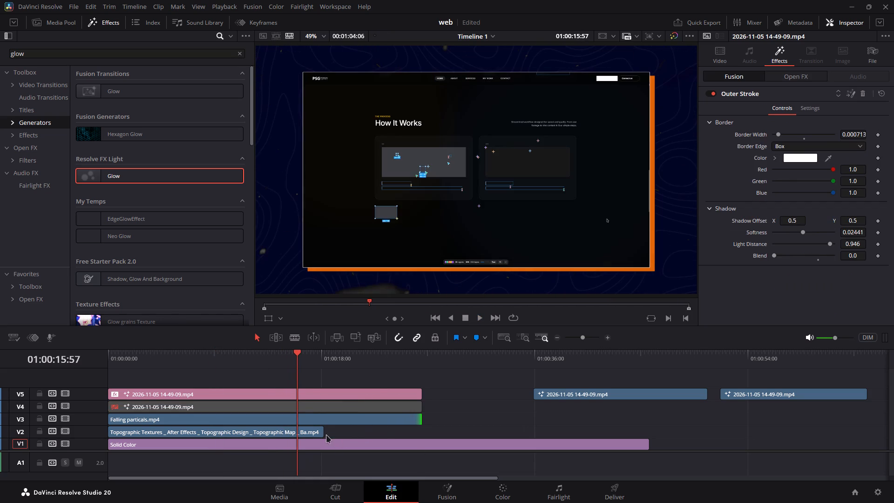
{"action": "left_click_drag", "start_coordinate": [319, 432], "coordinate": [428, 432]}
{"action": "scroll", "coordinate": [430, 429], "scroll_direction": "down", "scroll_amount": 4, "text": "alt"}
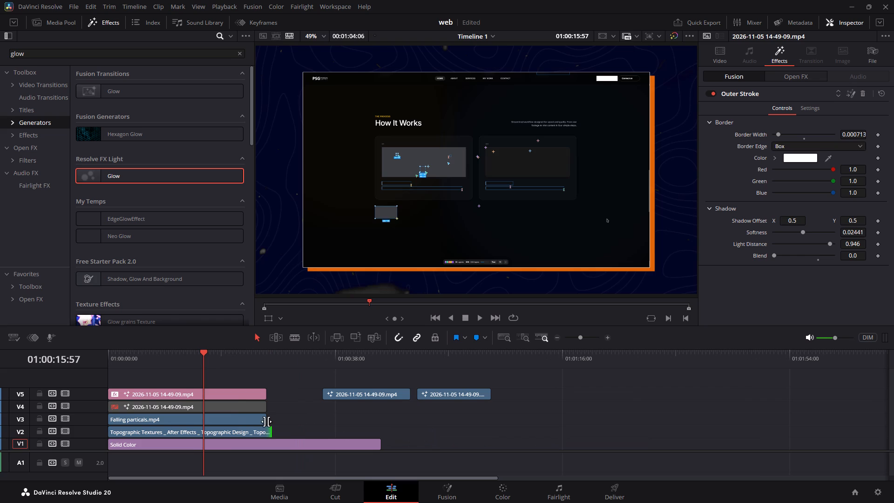
{"action": "left_click_drag", "start_coordinate": [270, 435], "coordinate": [743, 432]}
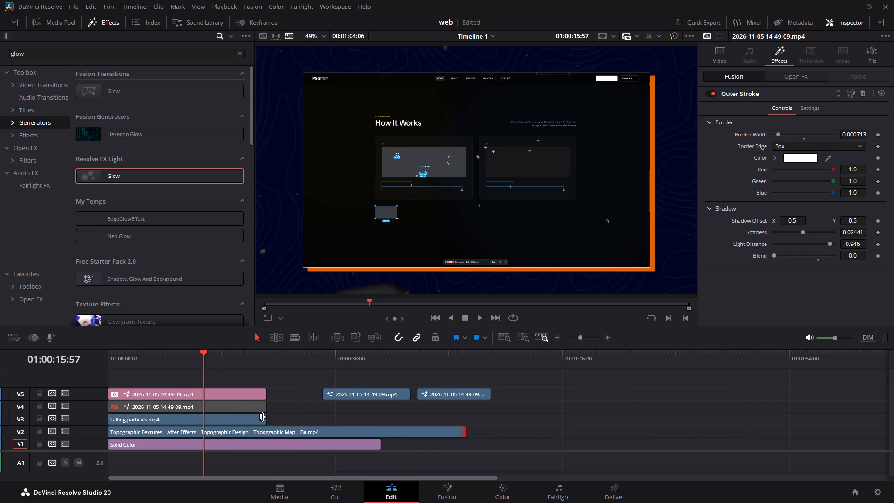
{"action": "left_click_drag", "start_coordinate": [263, 417], "coordinate": [604, 425]}
{"action": "scroll", "coordinate": [383, 416], "scroll_direction": "up", "scroll_amount": 3, "text": "alt"}
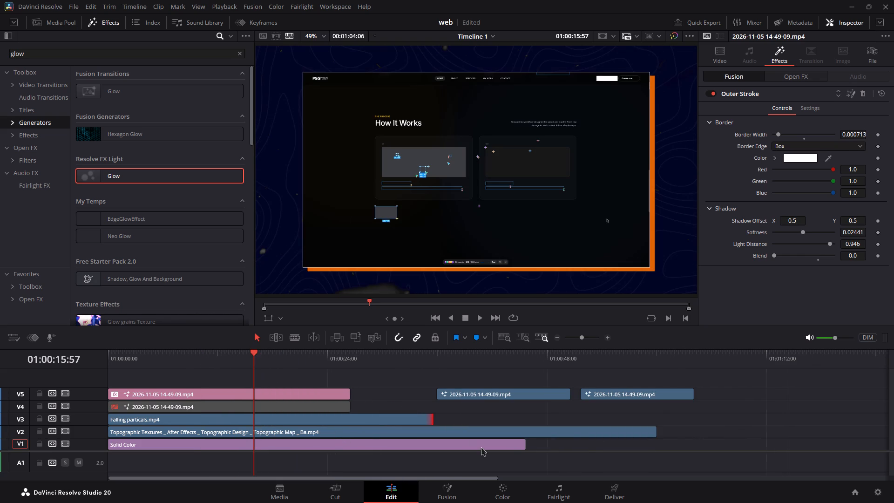
Show retime controls on the first V5 clip and shorten it by speeding it up to 115%.
{"action": "key", "text": "space"}
{"action": "key", "text": "e"}
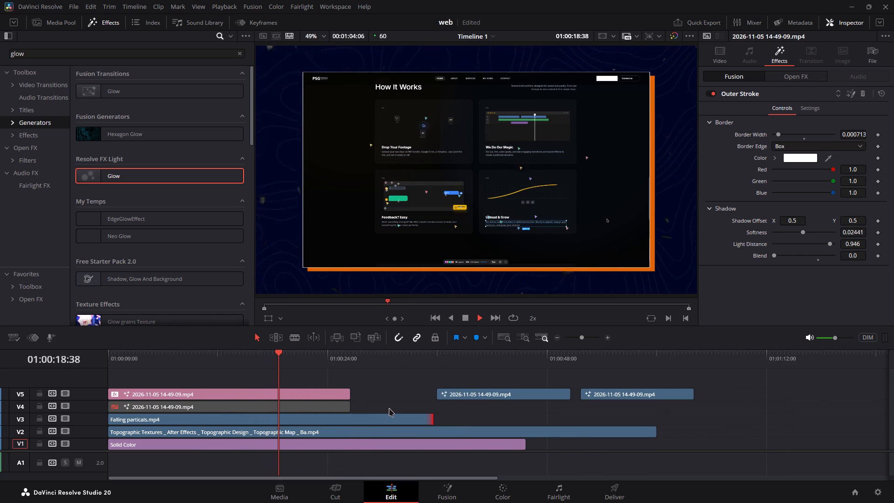
{"action": "key", "text": "space"}
{"action": "left_click", "coordinate": [329, 394]}
{"action": "key", "text": "ctrl+r"}
{"action": "left_click_drag", "start_coordinate": [346, 382], "coordinate": [326, 380]}
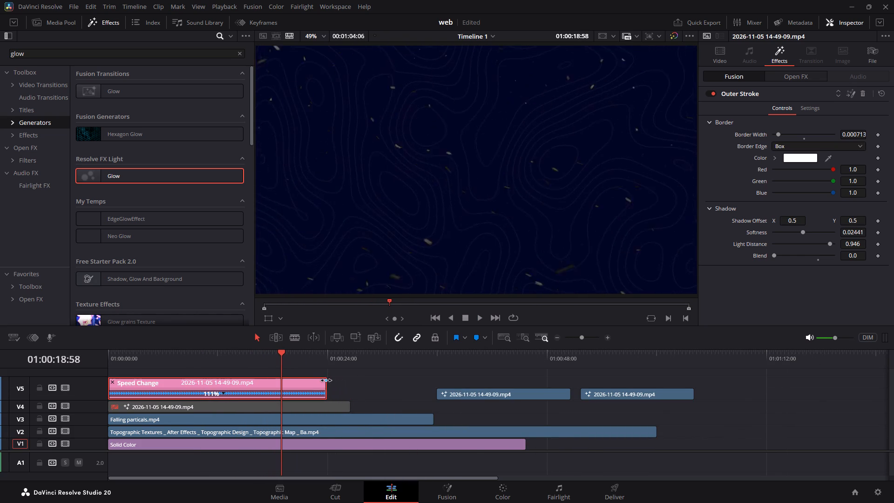
{"action": "left_click_drag", "start_coordinate": [326, 380], "coordinate": [319, 380]}
Play back the sped-up V5 clip from its start several times to examine the opening and its pacing.
{"action": "left_click_drag", "start_coordinate": [181, 360], "coordinate": [0, 360]}
{"action": "key", "text": "space"}
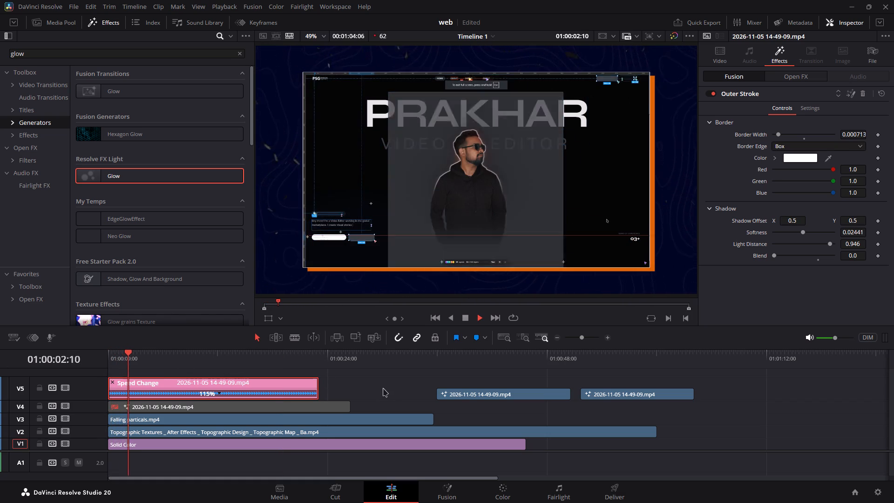
{"action": "left_click", "coordinate": [383, 388]}
{"action": "key", "text": "space"}
{"action": "left_click_drag", "start_coordinate": [129, 354], "coordinate": [94, 359]}
{"action": "scroll", "coordinate": [274, 401], "scroll_direction": "up", "scroll_amount": 6, "text": "alt"}
{"action": "key", "text": "space"}
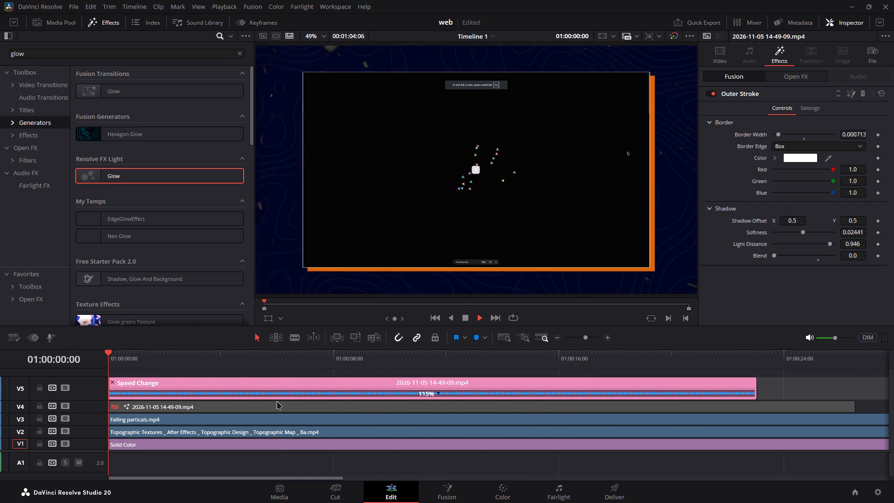
{"action": "key", "text": "space"}
{"action": "key", "text": "space"}
{"action": "key", "text": "space"}
{"action": "left_click", "coordinate": [246, 380]}
{"action": "key", "text": "space"}
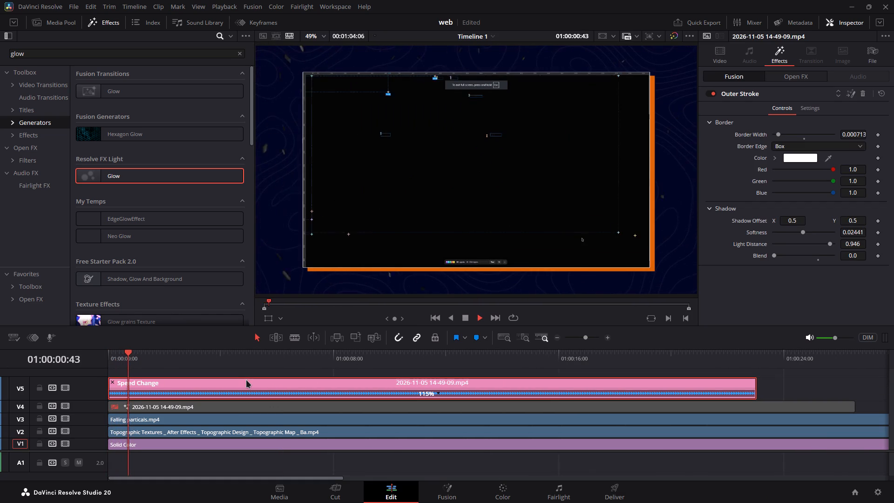
{"action": "key", "text": "space"}
{"action": "left_click", "coordinate": [246, 380]}
{"action": "left_click_drag", "start_coordinate": [125, 353], "coordinate": [117, 353]}
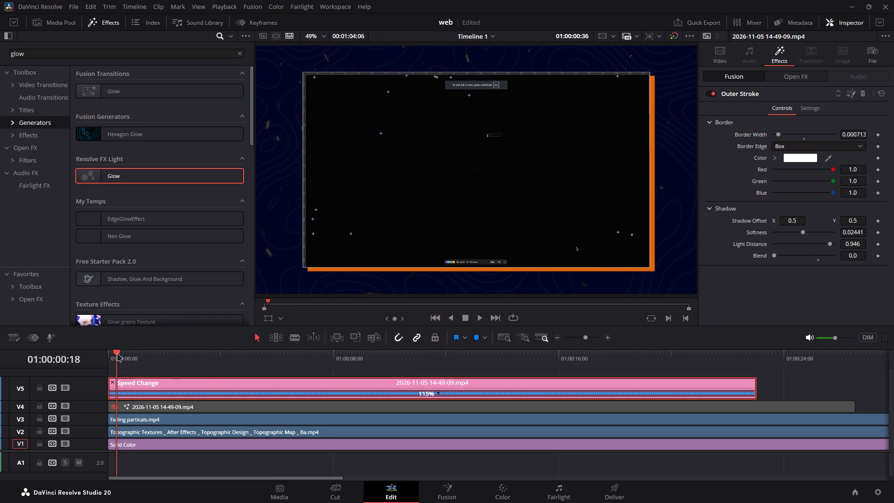
{"action": "left_click_drag", "start_coordinate": [117, 353], "coordinate": [118, 353]}
{"action": "key", "text": "space"}
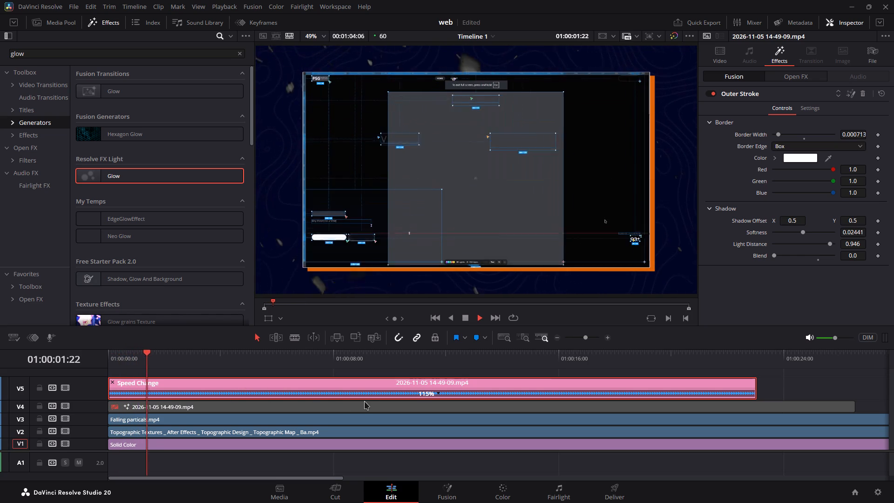
{"action": "left_click_drag", "start_coordinate": [158, 360], "coordinate": [0, 362]}
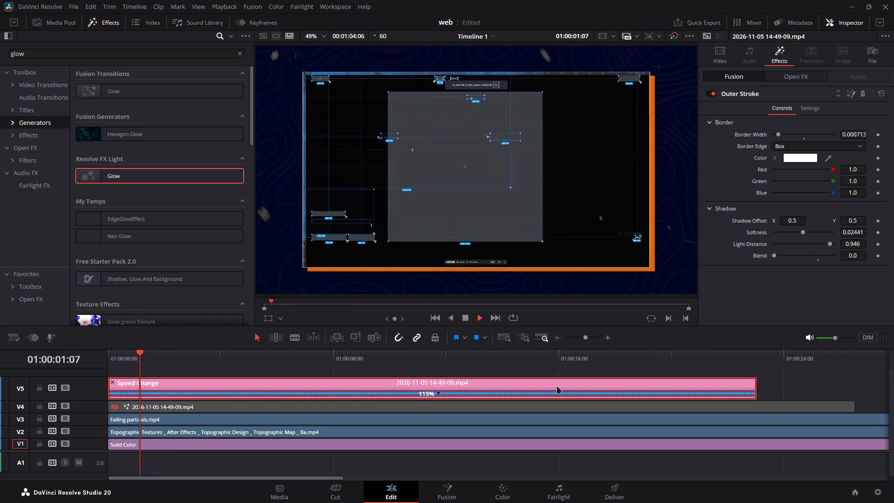
{"action": "left_click", "coordinate": [853, 387]}
{"action": "scroll", "coordinate": [651, 416], "scroll_direction": "down", "scroll_amount": 1, "text": "alt"}
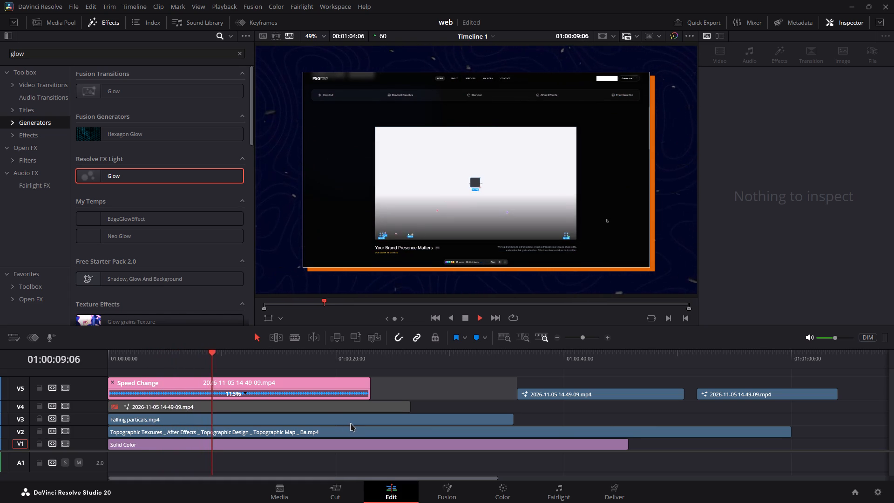
Find the moment the opening title is fully shown, just after 2 seconds, and add a speed point there to the V5 clip.
{"action": "scroll", "coordinate": [350, 423], "scroll_direction": "up", "scroll_amount": 4, "text": "alt"}
{"action": "left_click", "coordinate": [208, 359]}
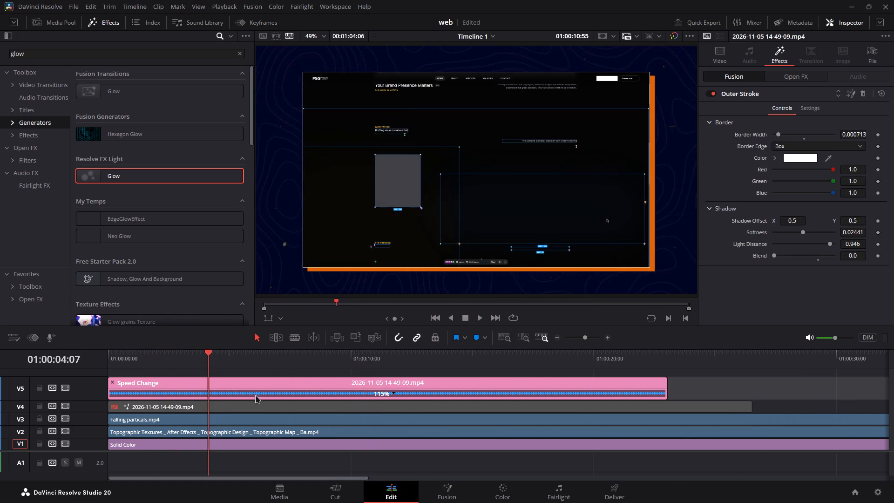
{"action": "left_click", "coordinate": [278, 386]}
{"action": "key", "text": "space"}
{"action": "scroll", "coordinate": [303, 390], "scroll_direction": "up", "scroll_amount": 2, "text": "alt"}
{"action": "left_click", "coordinate": [247, 356]}
{"action": "key", "text": "space"}
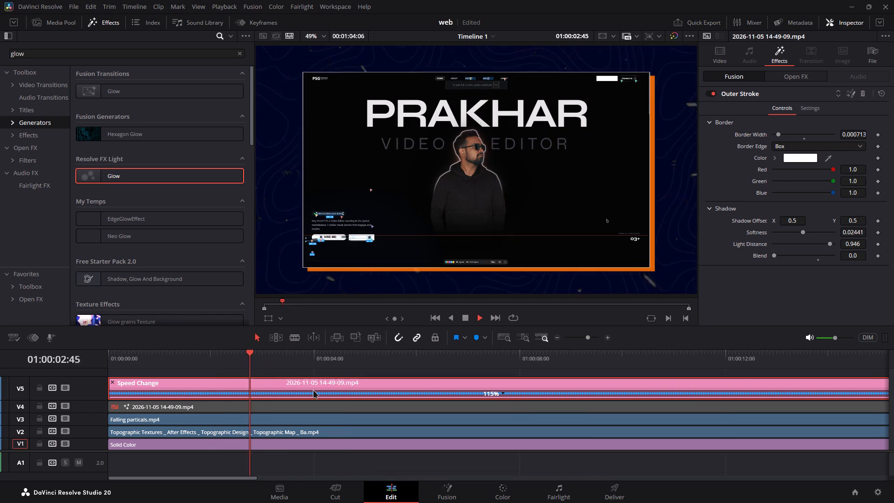
{"action": "left_click", "coordinate": [314, 390]}
{"action": "key", "text": "space"}
{"action": "left_click", "coordinate": [177, 354]}
{"action": "key", "text": "space"}
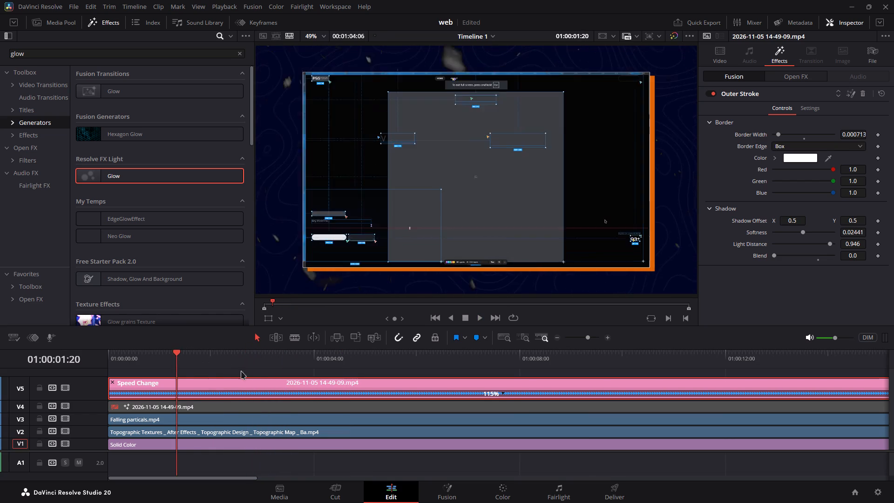
{"action": "key", "text": "space"}
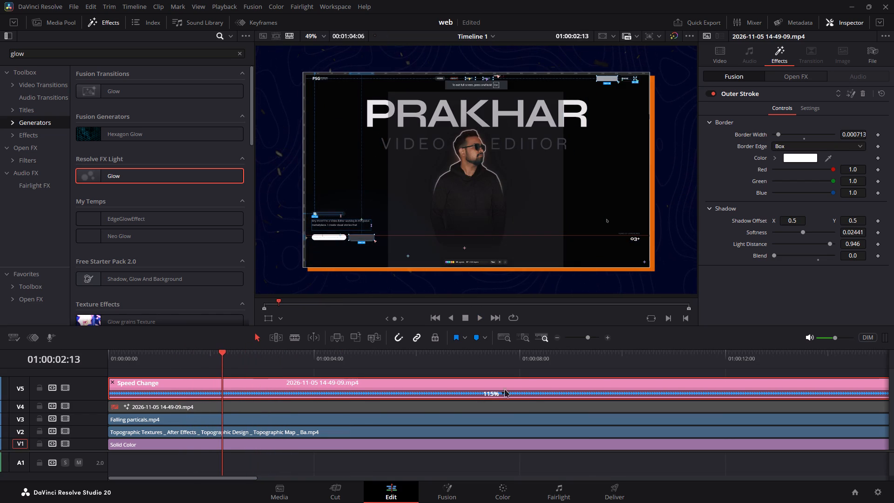
{"action": "key", "text": "space"}
{"action": "key", "text": "space"}
{"action": "left_click", "coordinate": [503, 393]}
{"action": "left_click", "coordinate": [531, 402]}
Add a second speed point to the V5 clip at 01:00:07:06, where the page scrolls past the hero section.
{"action": "key", "text": "space"}
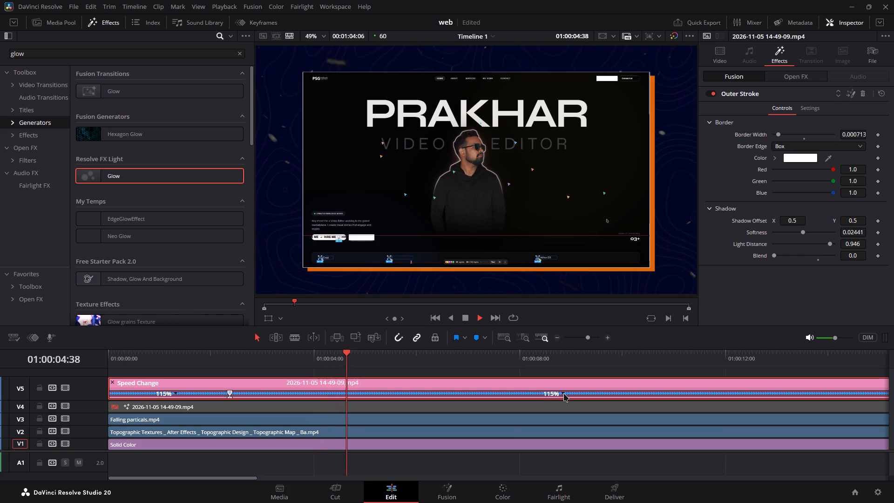
{"action": "key", "text": "space"}
{"action": "key", "text": "space"}
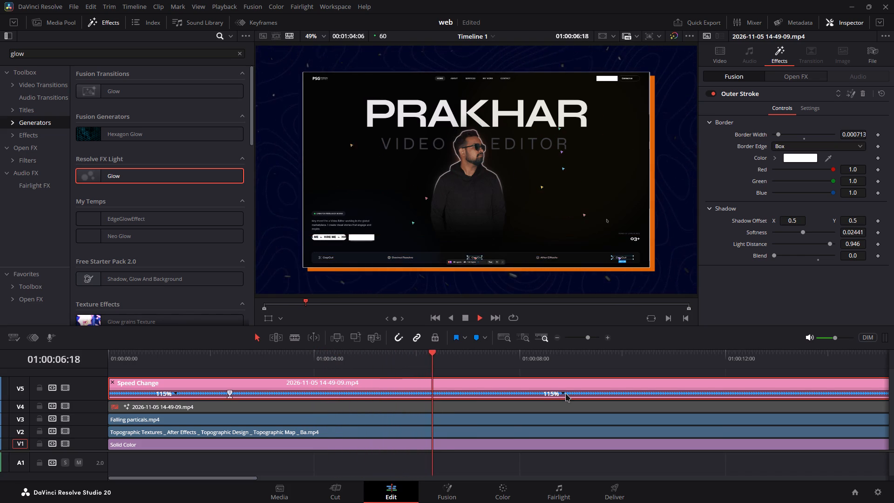
{"action": "key", "text": "space"}
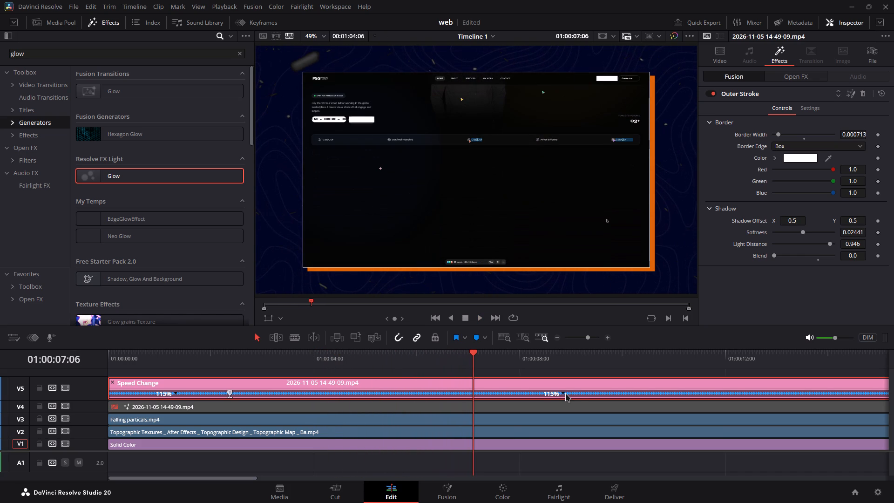
{"action": "left_click", "coordinate": [566, 393]}
{"action": "left_click", "coordinate": [581, 399]}
Compress the section between the two speed points on the V5 clip to 495% speed and play it back.
{"action": "left_click_drag", "start_coordinate": [472, 356], "coordinate": [493, 363]}
{"action": "left_click_drag", "start_coordinate": [475, 390], "coordinate": [353, 390]}
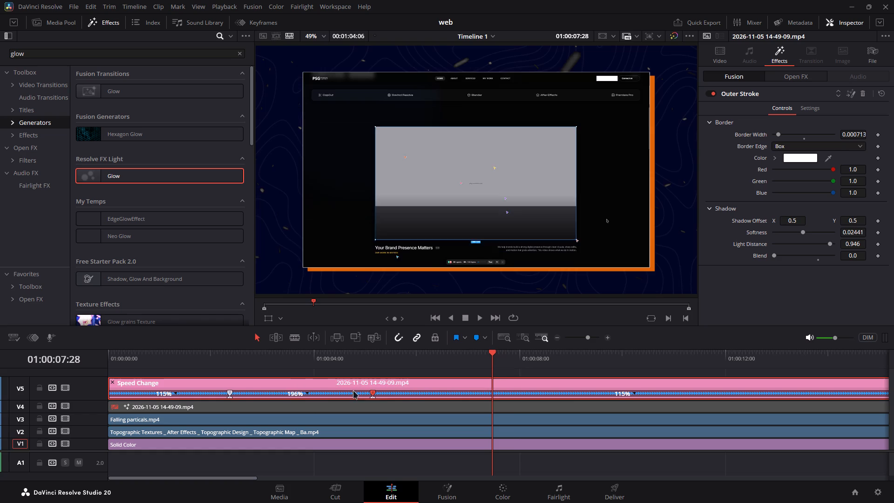
{"action": "left_click_drag", "start_coordinate": [353, 390], "coordinate": [288, 390]}
{"action": "left_click_drag", "start_coordinate": [198, 362], "coordinate": [205, 362]}
{"action": "key", "text": "space"}
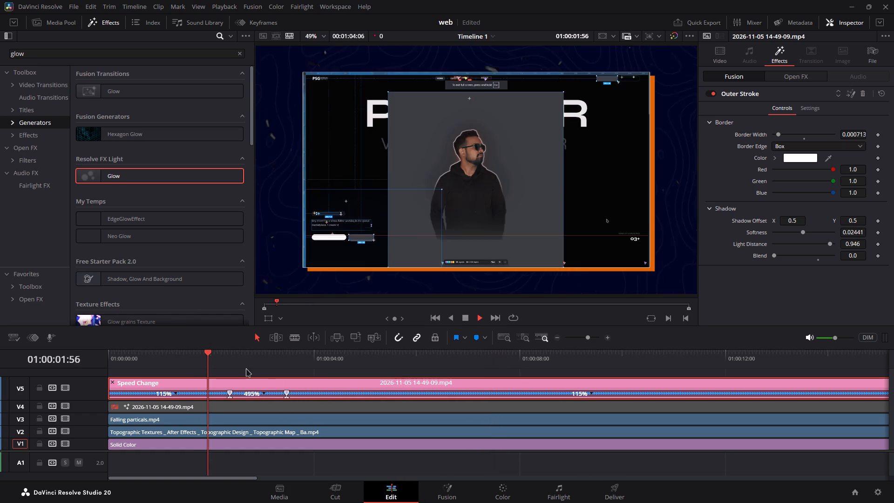
{"action": "key", "text": "space"}
{"action": "key", "text": "space"}
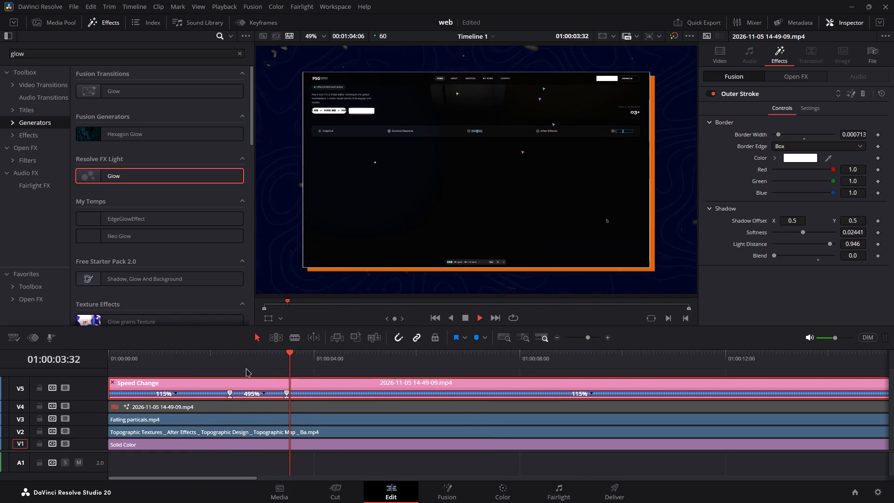
{"action": "key", "text": "space"}
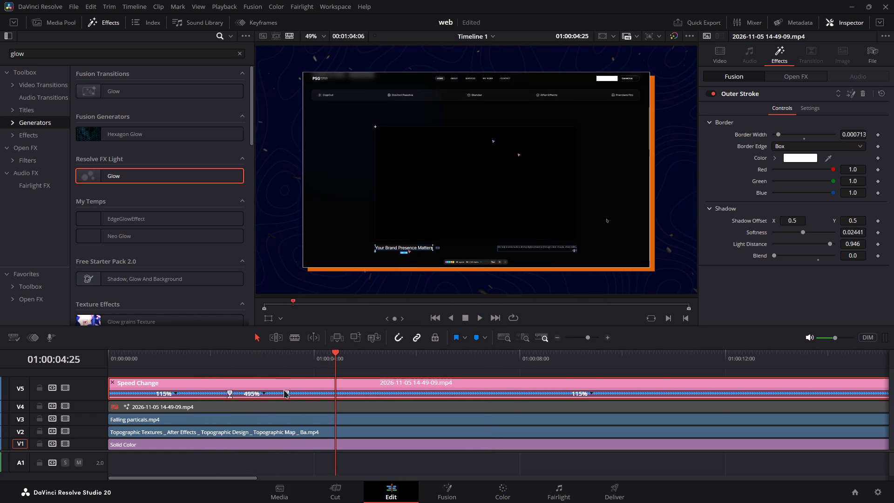
Smooth both Retime Speed keyframes of the V5 clip in the curve editor and play back the speed ramp.
{"action": "left_click", "coordinate": [272, 384]}
{"action": "left_click", "coordinate": [260, 17]}
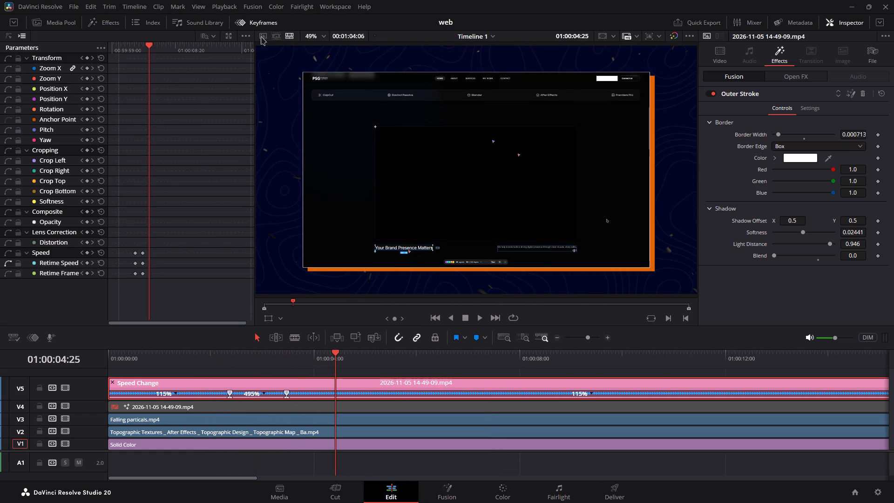
{"action": "left_click", "coordinate": [6, 34]}
{"action": "left_click", "coordinate": [119, 140]}
{"action": "key", "text": "ctrl+a"}
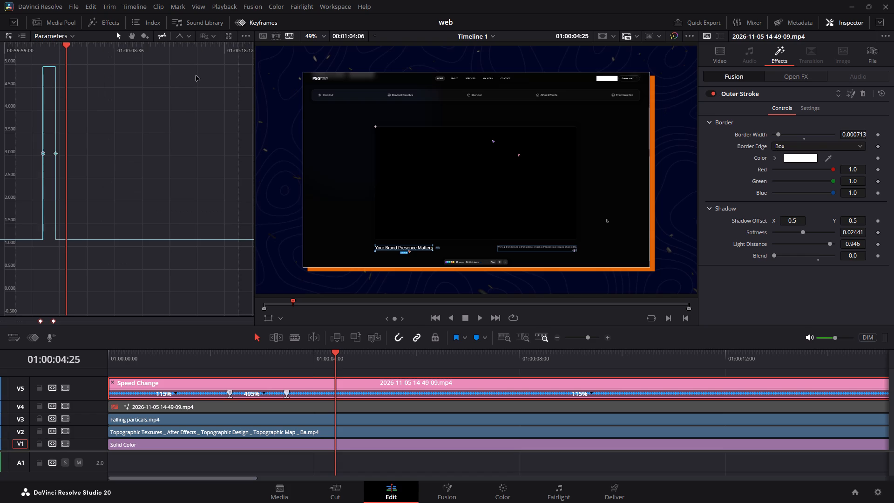
{"action": "left_click", "coordinate": [189, 37]}
{"action": "left_click", "coordinate": [217, 72]}
{"action": "left_click", "coordinate": [217, 358]}
{"action": "key", "text": "space"}
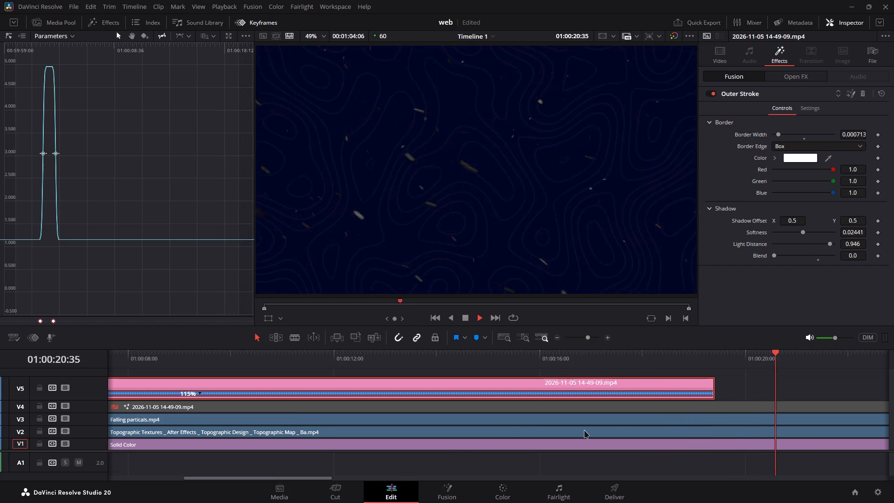
{"action": "key", "text": "space"}
Set the timeline's out point on the V5 clip's last frame, at 01:00:19:24.
{"action": "left_click_drag", "start_coordinate": [709, 355], "coordinate": [716, 356]}
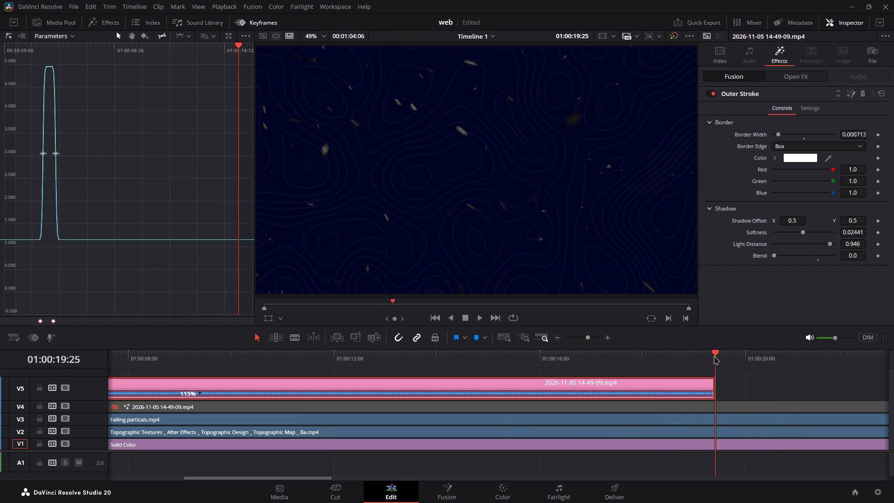
{"action": "key", "text": "Left"}
{"action": "key", "text": "o"}
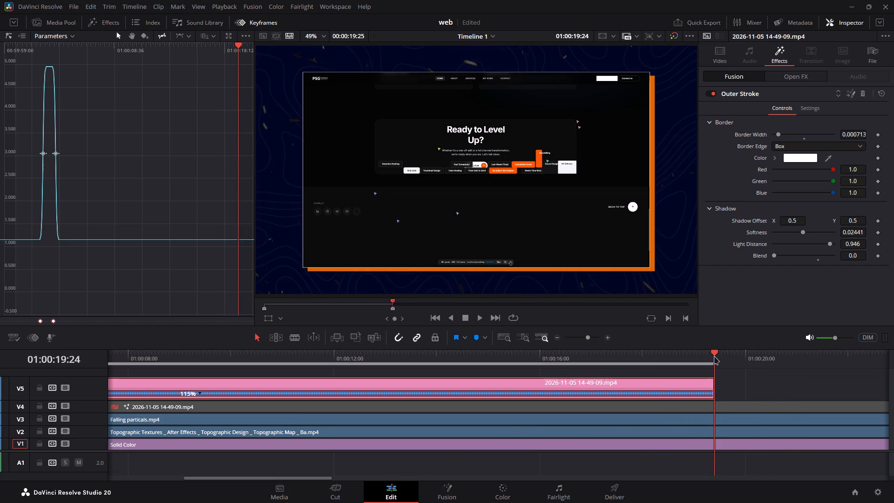
{"action": "scroll", "coordinate": [655, 401], "scroll_direction": "down", "scroll_amount": 4, "text": "alt"}
{"action": "scroll", "coordinate": [440, 398], "scroll_direction": "up", "scroll_amount": 4, "text": "alt"}
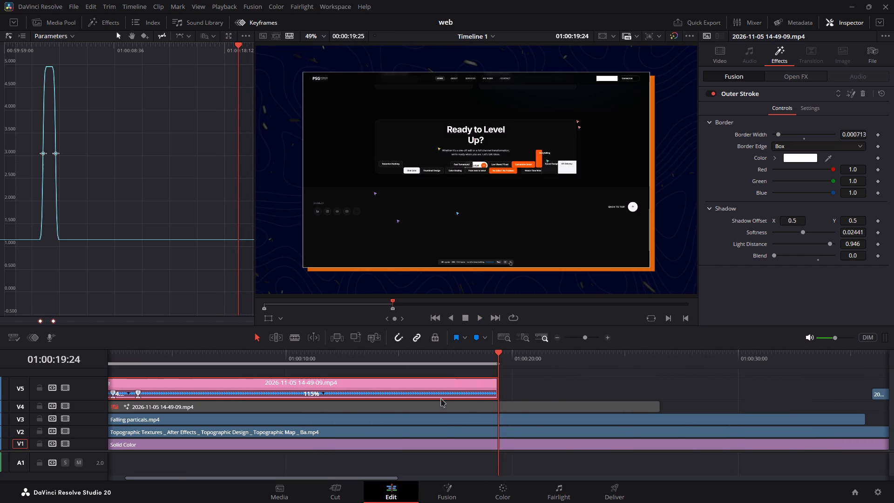
{"action": "key", "text": "Left"}
Move the timeline's out point one frame earlier, to 01:00:19:23.
{"action": "key", "text": "o"}
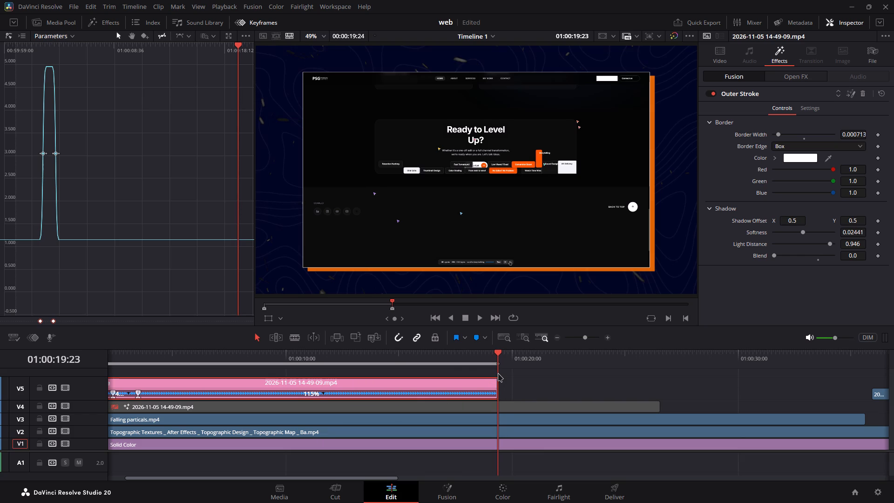
Duplicate the V5 clip onto V4 at the same timecode and delete the old disabled V4 clip's remainder.
{"action": "left_click_drag", "start_coordinate": [411, 391], "coordinate": [409, 408], "text": "alt"}
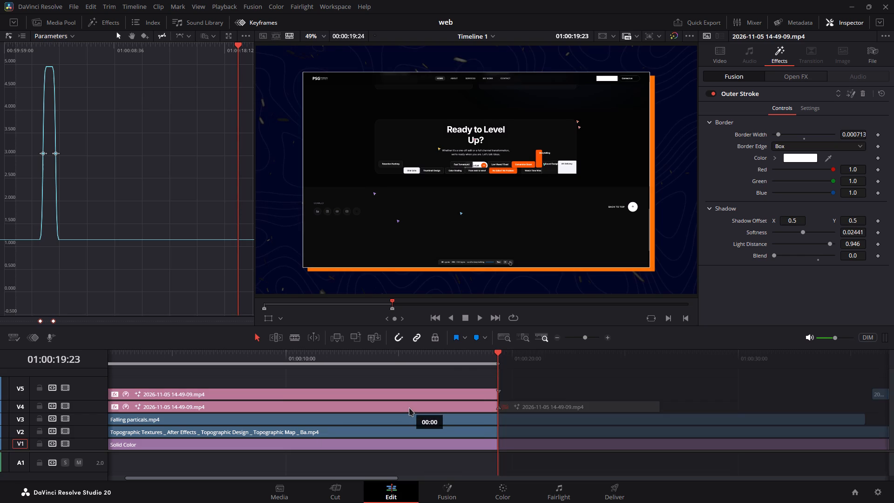
{"action": "left_click", "coordinate": [533, 409]}
{"action": "key", "text": "alt+d"}
Remove the orange Drop Shadow effect from the V4 copy, keeping its Outer Stroke.
{"action": "left_click", "coordinate": [470, 405]}
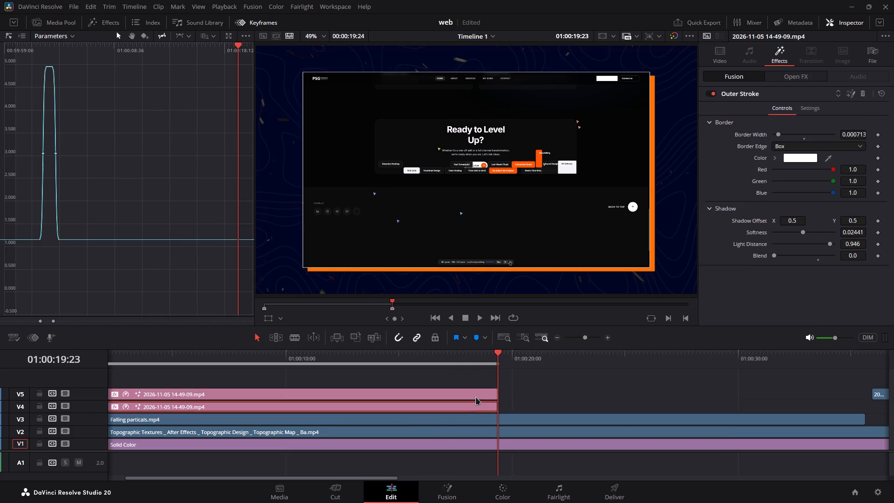
{"action": "left_click", "coordinate": [865, 91]}
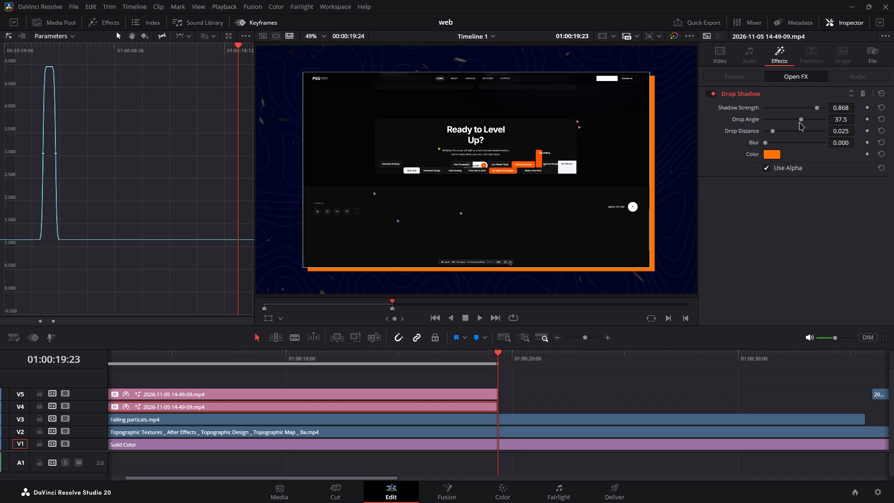
{"action": "key", "text": "ctrl+z"}
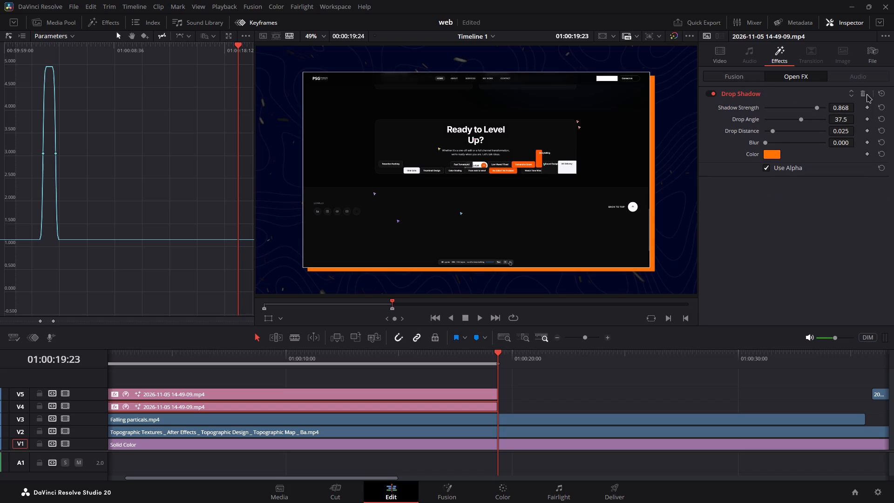
{"action": "left_click", "coordinate": [862, 94]}
{"action": "left_click", "coordinate": [720, 78]}
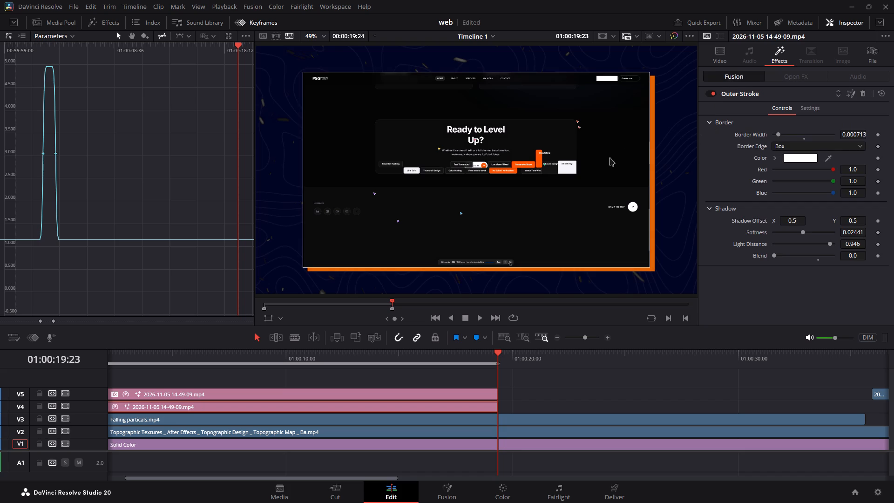
Apply the Neo Glow effect from My Temps to the V4 copy.
{"action": "left_click", "coordinate": [116, 22]}
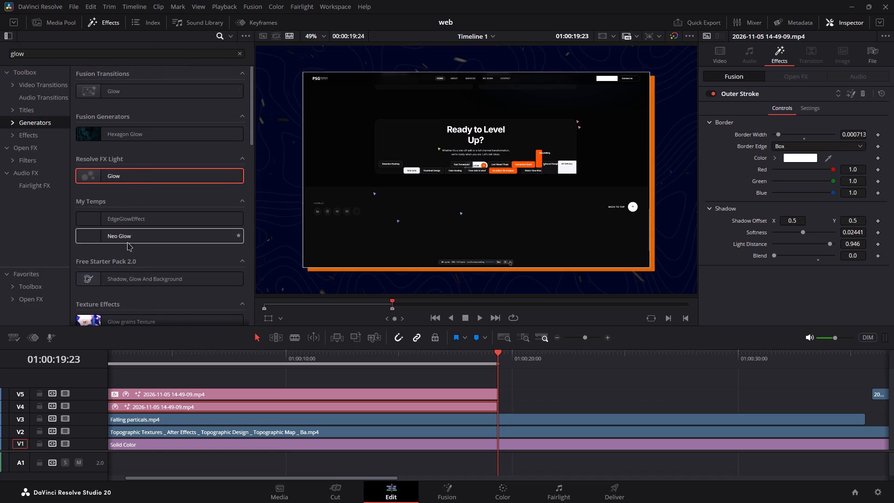
{"action": "left_click_drag", "start_coordinate": [129, 234], "coordinate": [461, 404]}
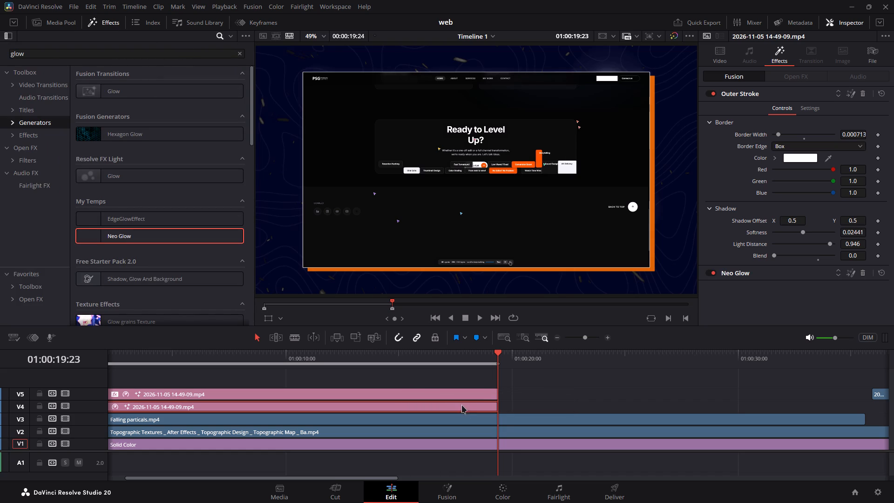
{"action": "left_click", "coordinate": [805, 110]}
{"action": "left_click", "coordinate": [786, 113]}
Set the width and height of the V4 copy's Neo Glow to 4096 each.
{"action": "left_click", "coordinate": [758, 272]}
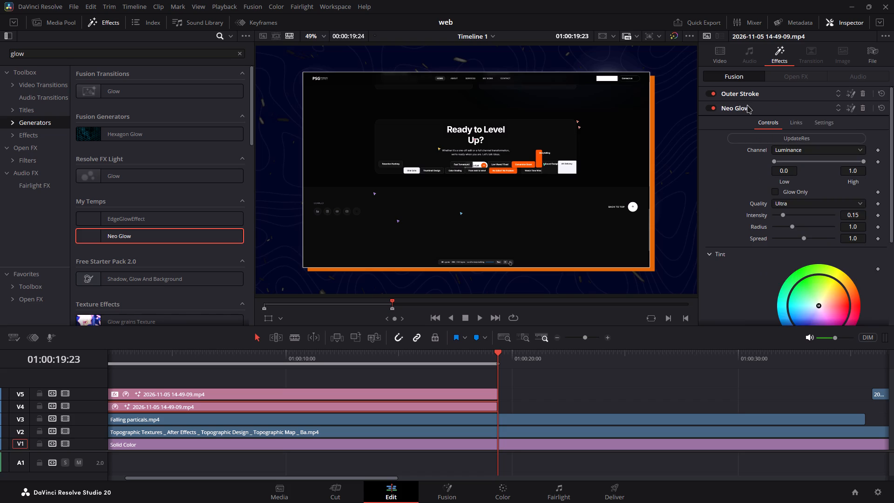
{"action": "left_click", "coordinate": [827, 124]}
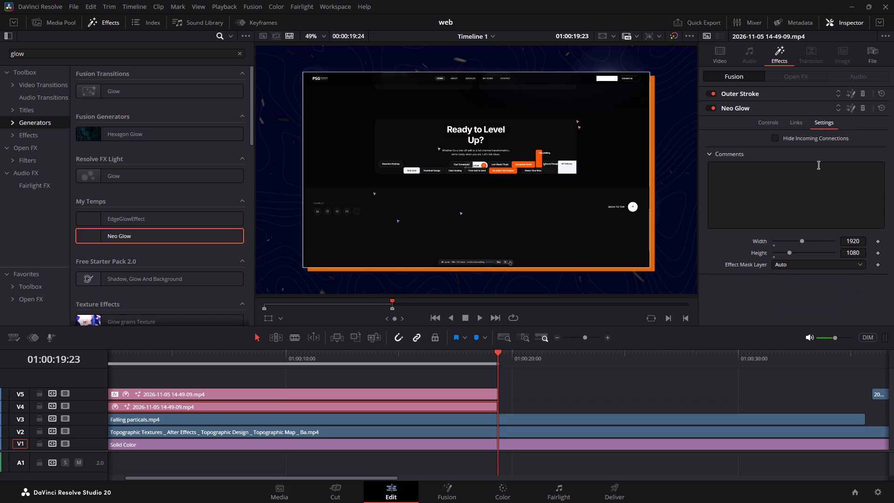
{"action": "left_click_drag", "start_coordinate": [800, 243], "coordinate": [893, 246]}
{"action": "left_click_drag", "start_coordinate": [788, 254], "coordinate": [893, 249]}
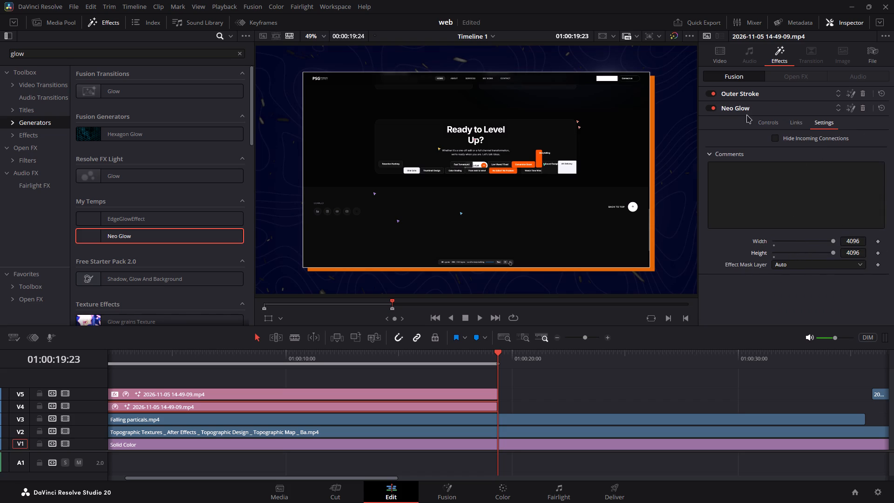
{"action": "left_click", "coordinate": [748, 109]}
{"action": "left_click", "coordinate": [757, 115]}
Set the V4 copy's Neo Glow intensity to 0.425 and radius to 0.968, and scrub through the glow.
{"action": "left_click", "coordinate": [769, 122]}
{"action": "left_click_drag", "start_coordinate": [781, 216], "coordinate": [797, 218]}
{"action": "left_click", "coordinate": [791, 228]}
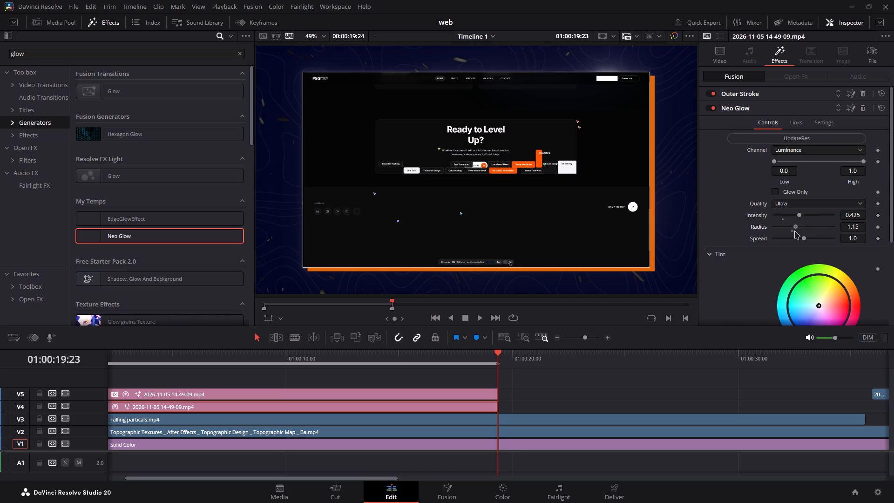
{"action": "left_click_drag", "start_coordinate": [275, 358], "coordinate": [242, 358]}
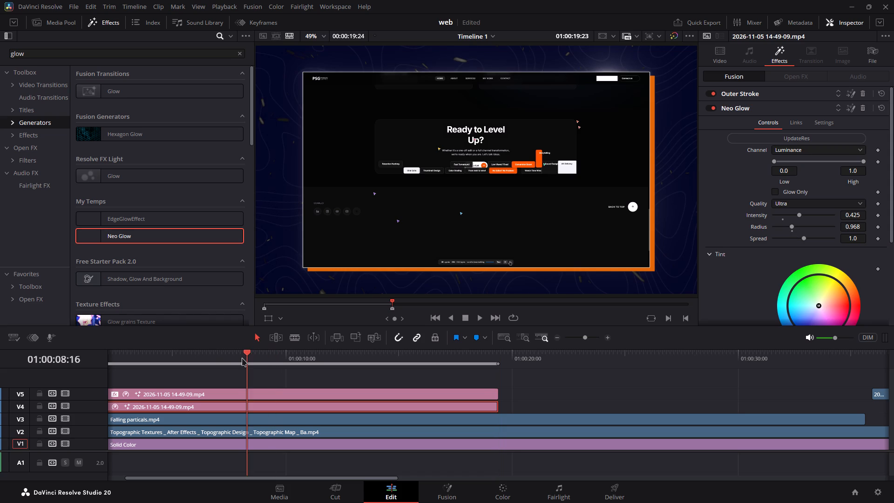
{"action": "left_click_drag", "start_coordinate": [242, 358], "coordinate": [173, 354]}
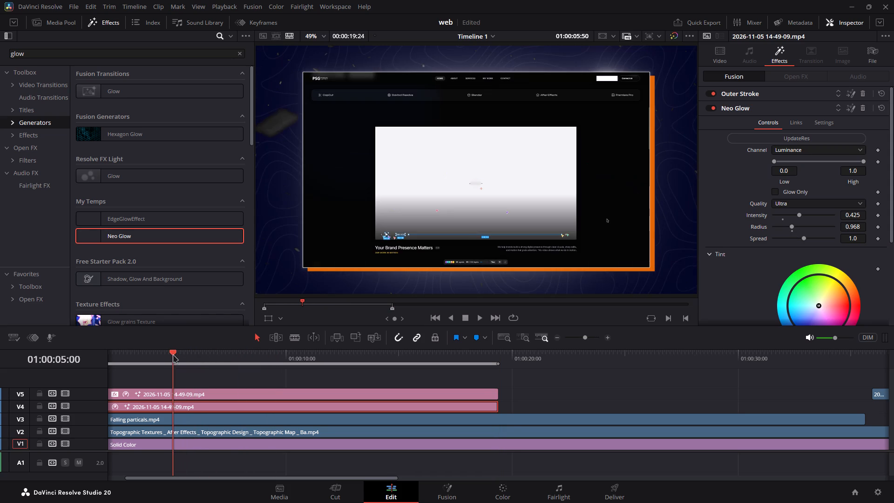
{"action": "left_click_drag", "start_coordinate": [173, 354], "coordinate": [247, 379]}
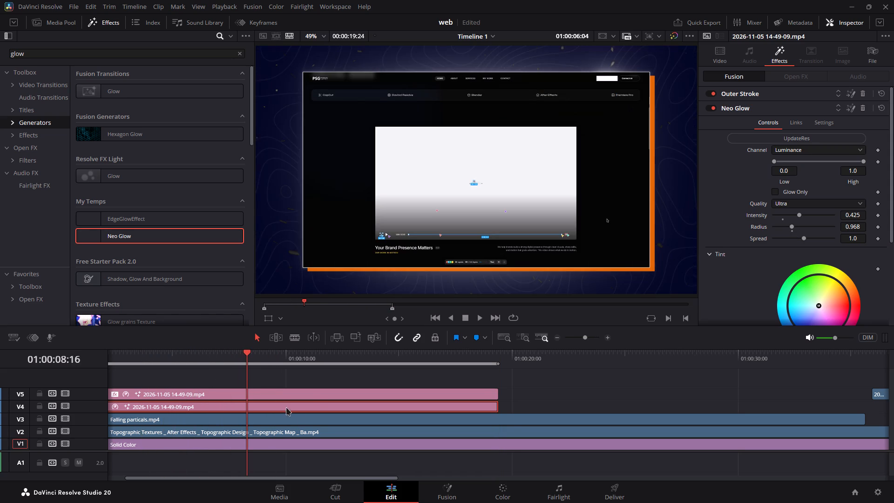
Move Outer Stroke below Neo Glow in the V4 copy's effect order, disabling V5 only meanwhile, and scrub through the result.
{"action": "left_click", "coordinate": [314, 397]}
{"action": "key", "text": "d"}
{"action": "type", "text": "dd"}
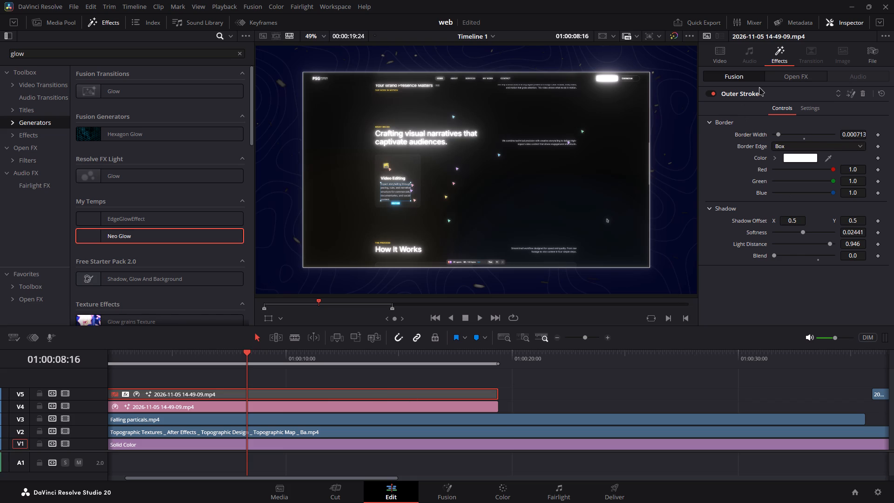
{"action": "left_click", "coordinate": [747, 92]}
{"action": "scroll", "coordinate": [755, 114], "scroll_direction": "up", "scroll_amount": 3}
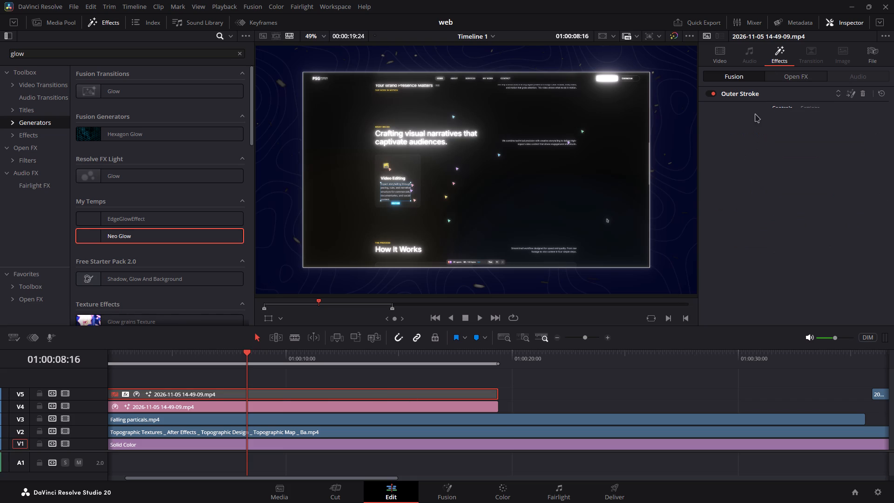
{"action": "left_click", "coordinate": [787, 78]}
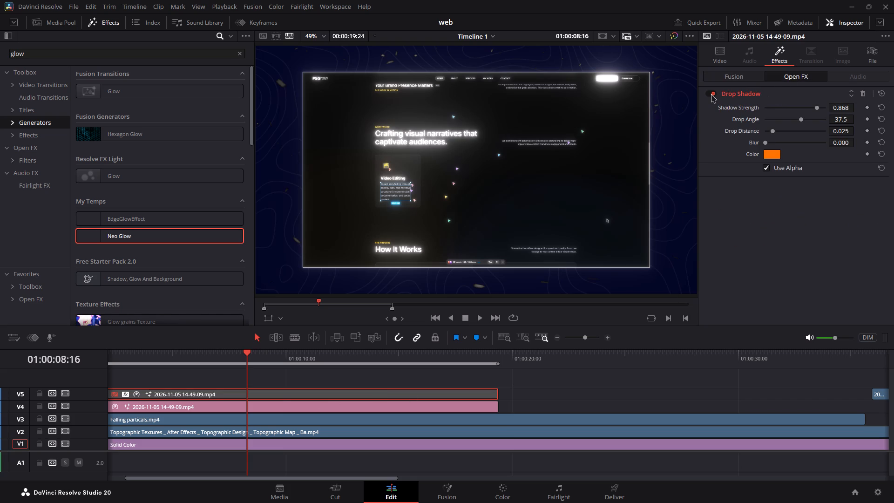
{"action": "left_click", "coordinate": [469, 405]}
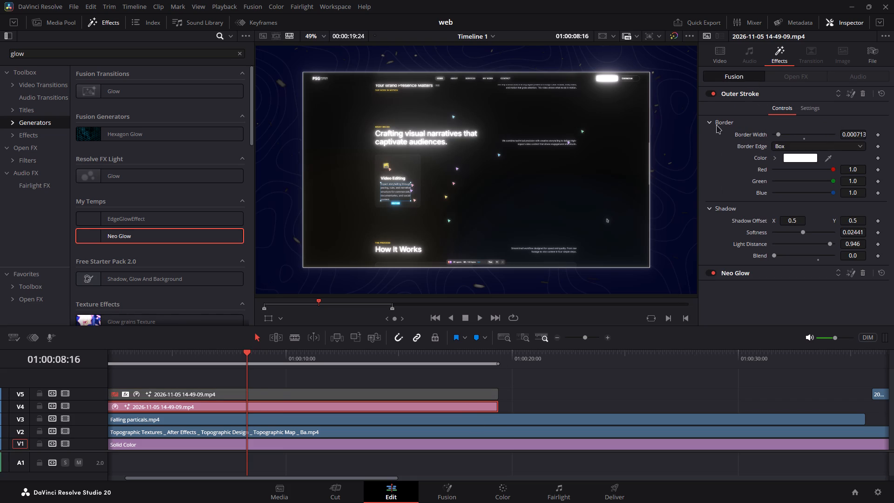
{"action": "left_click", "coordinate": [711, 95]}
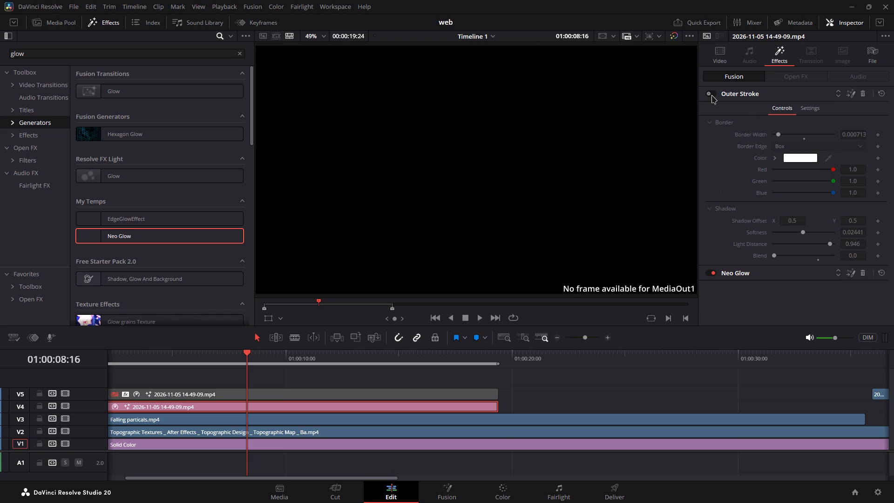
{"action": "left_click", "coordinate": [711, 95]}
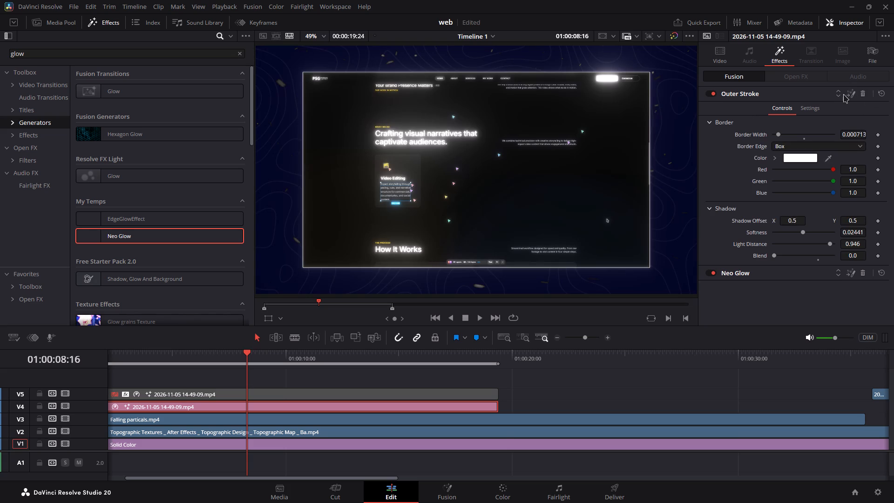
{"action": "left_click", "coordinate": [840, 94]}
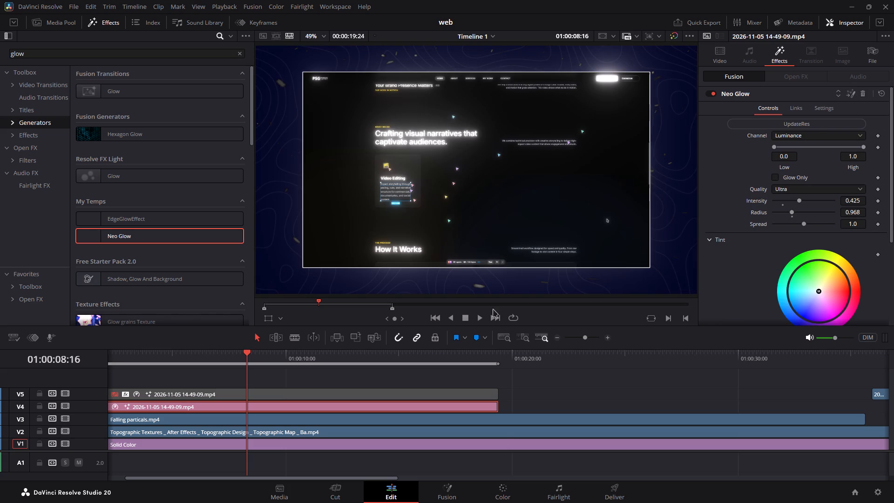
{"action": "left_click", "coordinate": [285, 398]}
{"action": "key", "text": "d"}
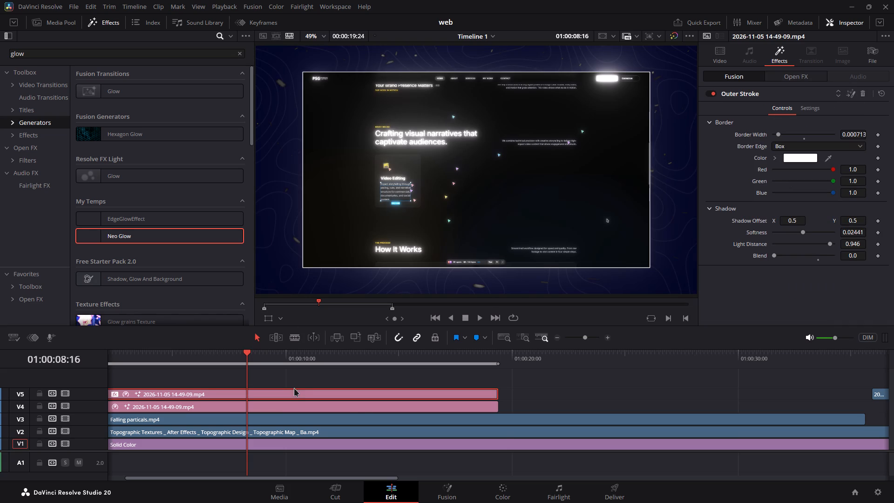
{"action": "scroll", "coordinate": [360, 405], "scroll_direction": "down", "scroll_amount": 2, "text": "alt"}
{"action": "left_click_drag", "start_coordinate": [192, 351], "coordinate": [133, 365]}
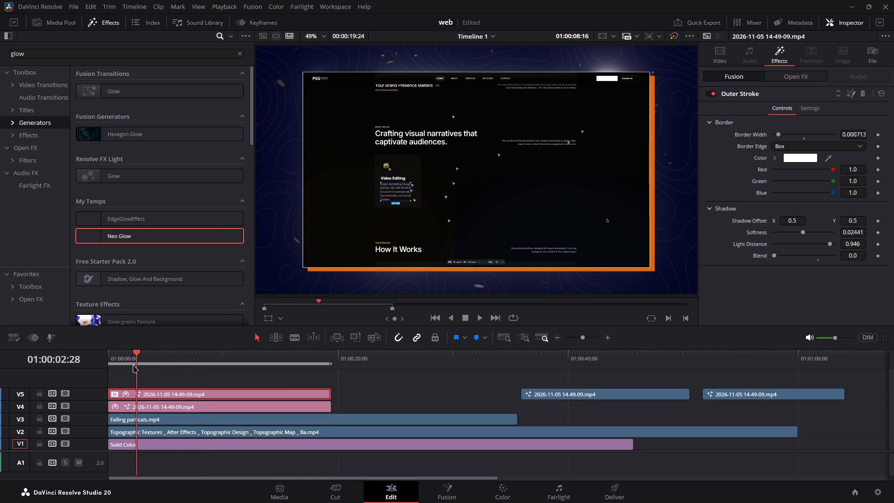
{"action": "left_click_drag", "start_coordinate": [133, 365], "coordinate": [271, 382]}
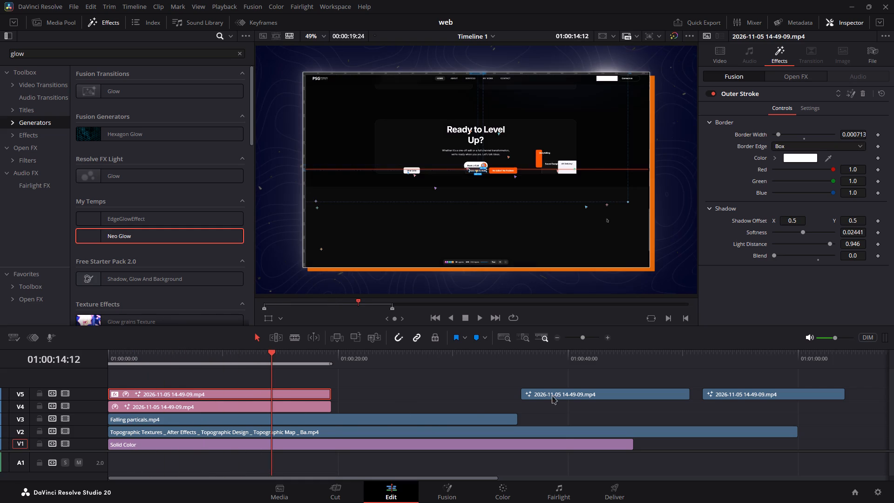
Move the second V5 clip earlier to start at about 01:00:21, colour it pink and play its beginning.
{"action": "left_click_drag", "start_coordinate": [555, 394], "coordinate": [386, 396]}
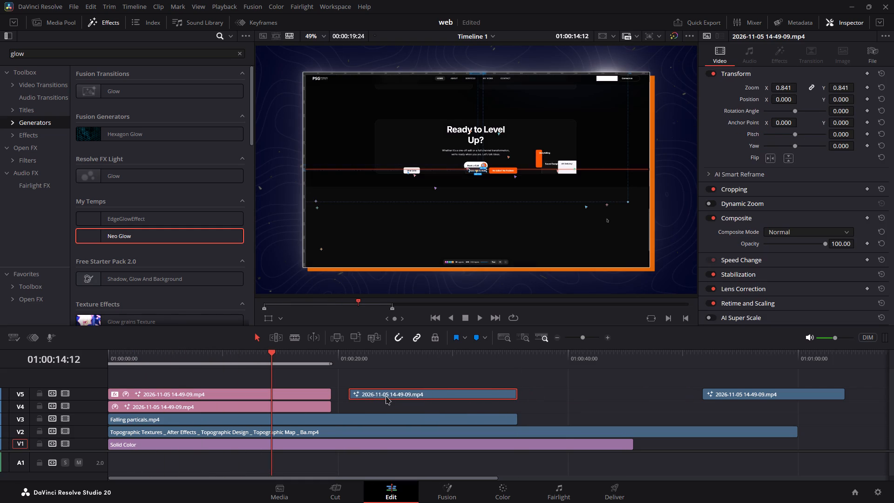
{"action": "key", "text": "c"}
{"action": "left_click_drag", "start_coordinate": [380, 368], "coordinate": [353, 361]}
{"action": "key", "text": "space"}
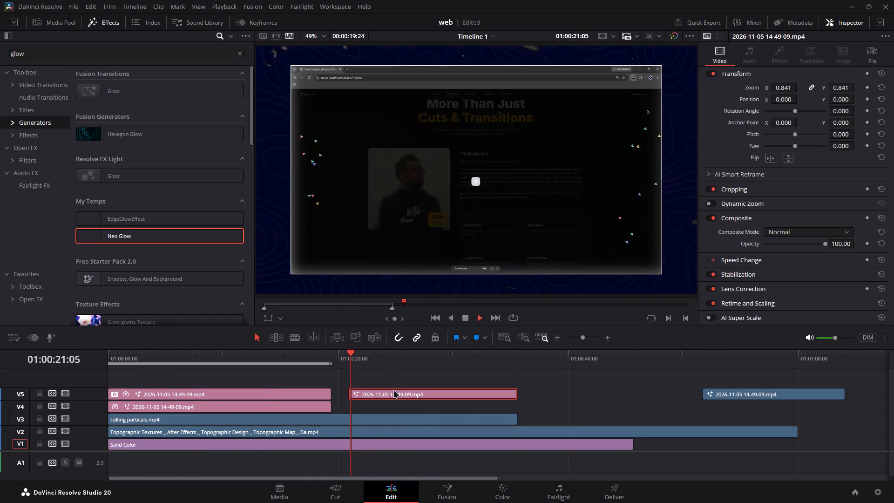
{"action": "key", "text": "space"}
Disable the glowing V4 copy beneath the first V5 clip.
{"action": "left_click", "coordinate": [289, 408]}
{"action": "key", "text": "d"}
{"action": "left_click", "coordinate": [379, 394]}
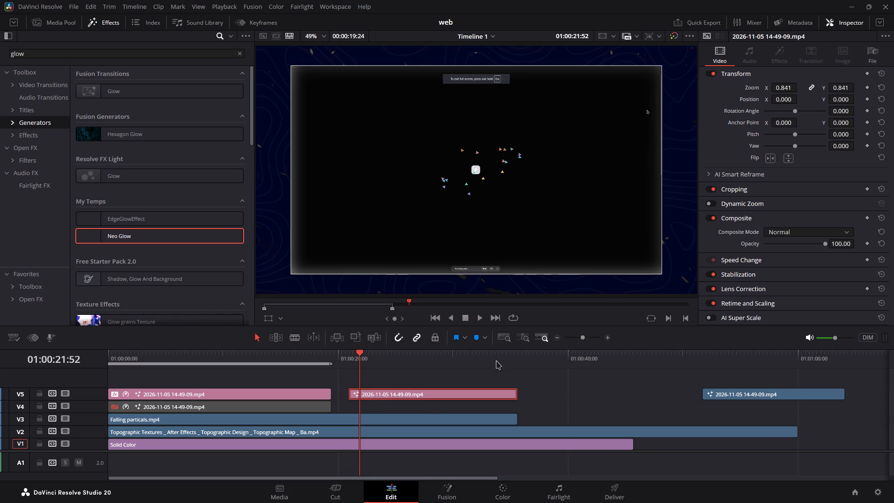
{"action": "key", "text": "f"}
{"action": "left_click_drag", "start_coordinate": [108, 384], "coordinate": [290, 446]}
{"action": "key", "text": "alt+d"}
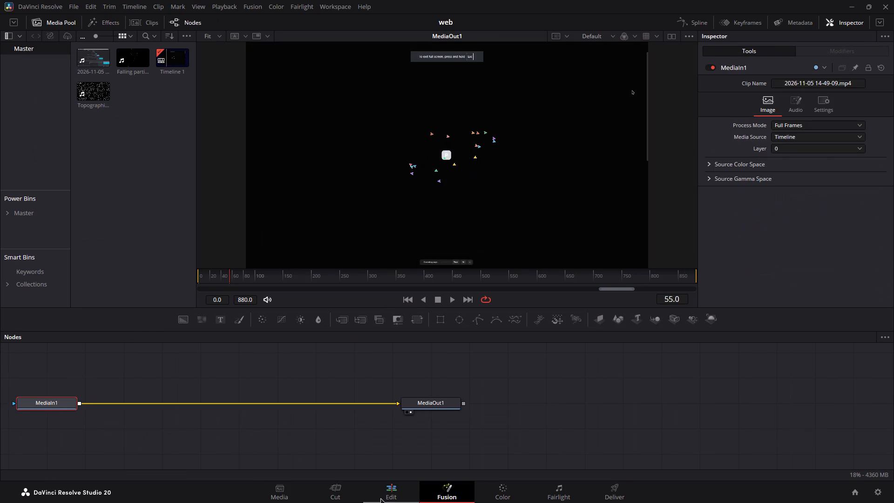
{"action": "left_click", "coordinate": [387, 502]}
Paste the first V5 clip's zoom, scale, plugin and Fusion effect attributes onto the second V5 clip.
{"action": "left_click", "coordinate": [234, 395]}
{"action": "key", "text": "ctrl+c"}
{"action": "left_click", "coordinate": [417, 393]}
{"action": "key", "text": "alt+v"}
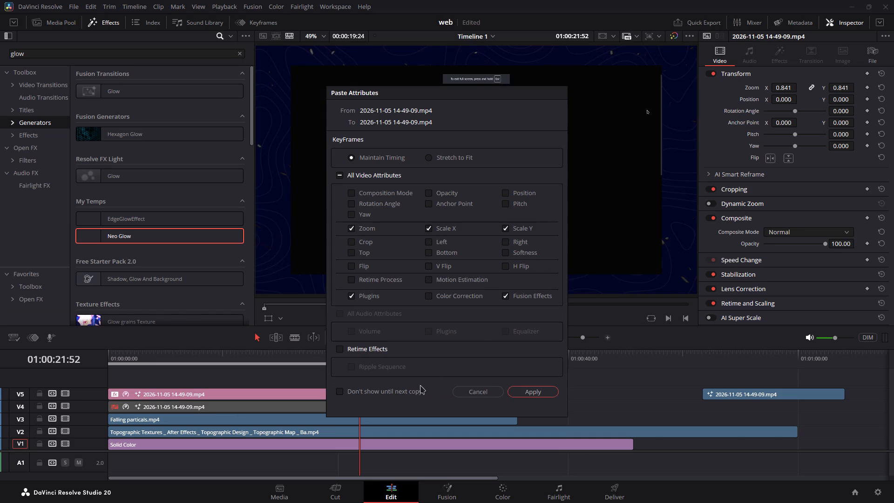
{"action": "left_click", "coordinate": [534, 389]}
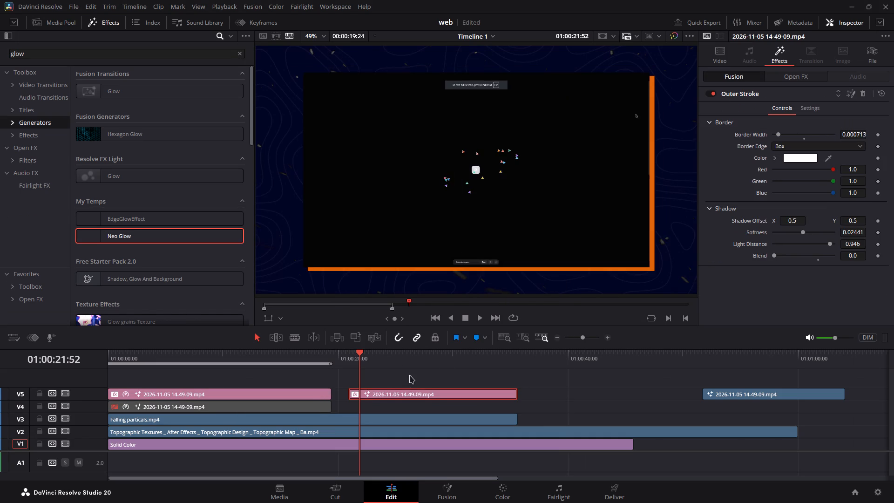
Duplicate the second V5 clip onto V4 directly beneath it and remove Outer Stroke from the copy.
{"action": "left_click_drag", "start_coordinate": [385, 399], "coordinate": [387, 408], "text": "alt"}
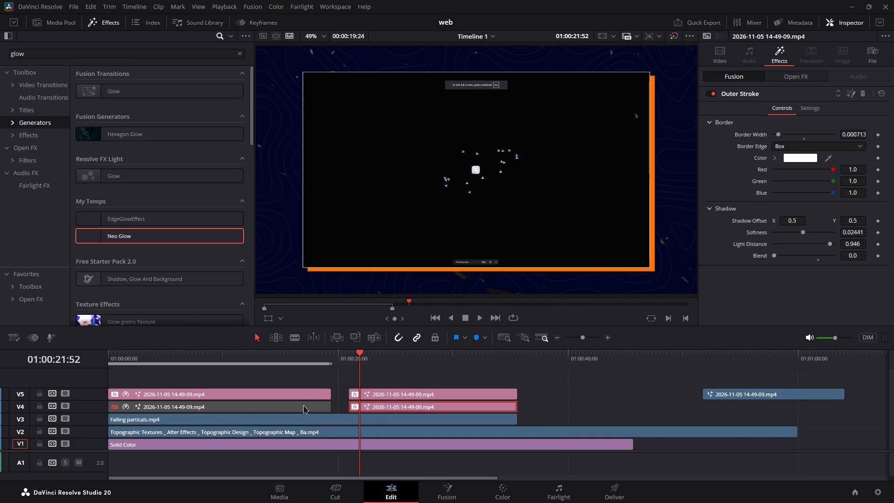
{"action": "left_click", "coordinate": [303, 405]}
{"action": "left_click", "coordinate": [417, 409]}
{"action": "left_click", "coordinate": [860, 92]}
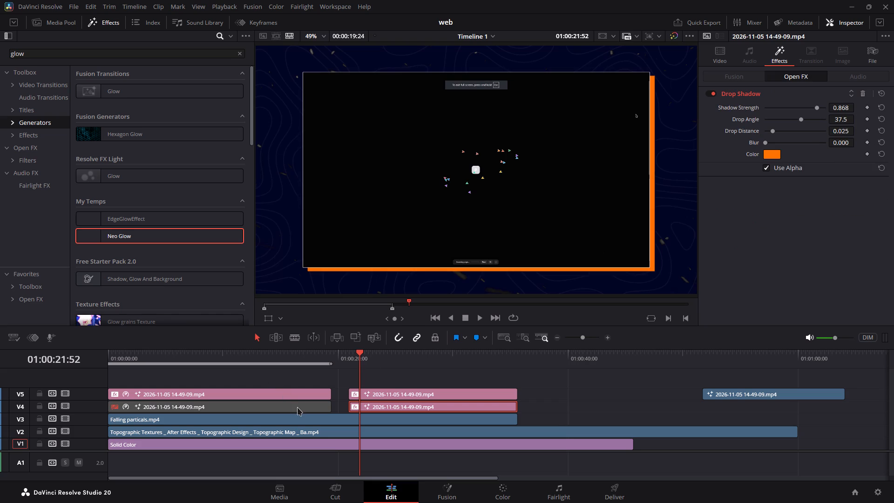
Paste the first V4 clip's zoom, scale and Fusion effect attributes onto the second V4 clip, and disable that clip.
{"action": "left_click", "coordinate": [297, 407]}
{"action": "key", "text": "ctrl+c"}
{"action": "left_click", "coordinate": [410, 404]}
{"action": "key", "text": "alt+v"}
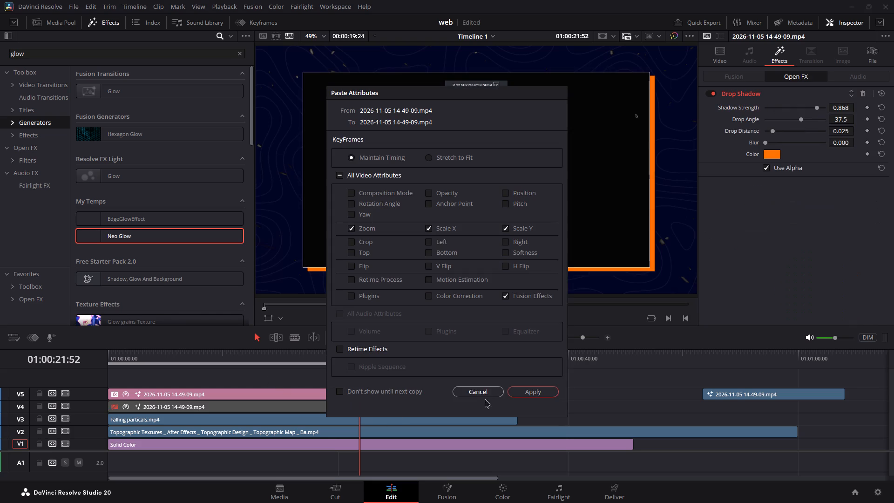
{"action": "left_click", "coordinate": [527, 393]}
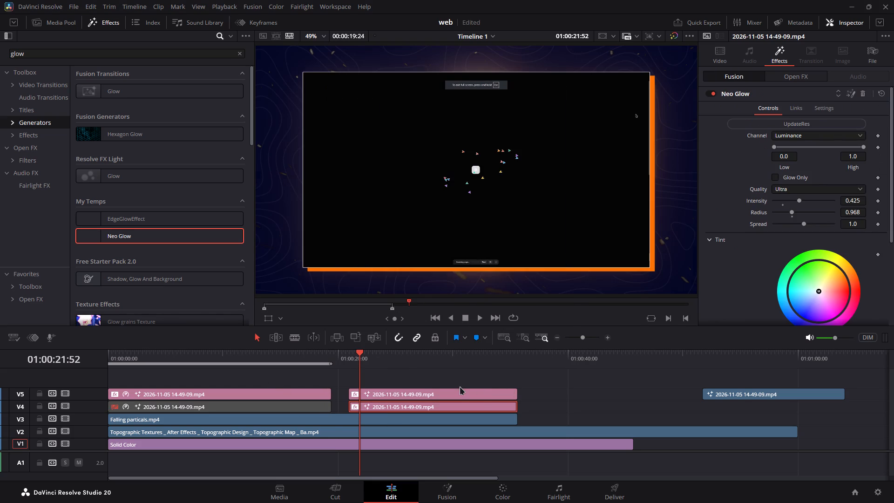
{"action": "key", "text": "d"}
Play the second recording from its start to about 01:00:34 to review its framing and content.
{"action": "left_click", "coordinate": [357, 367]}
{"action": "left_click", "coordinate": [353, 364]}
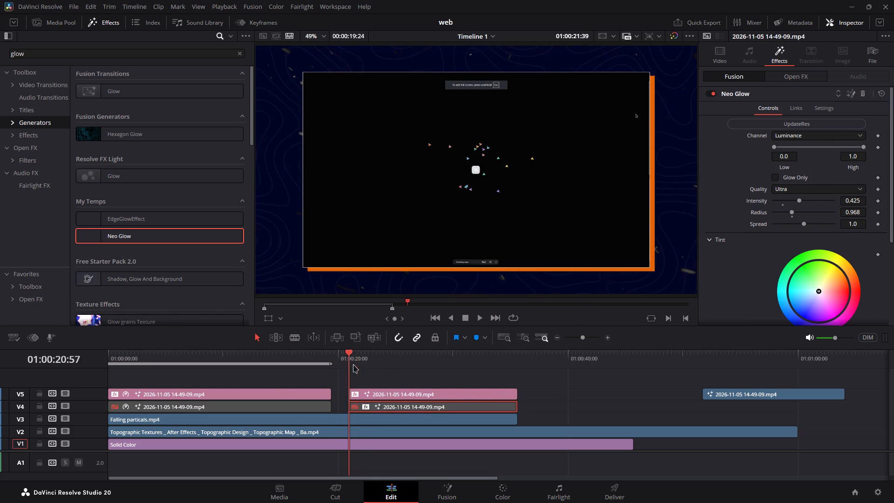
{"action": "scroll", "coordinate": [363, 367], "scroll_direction": "up", "scroll_amount": 1, "text": "alt"}
{"action": "key", "text": "space"}
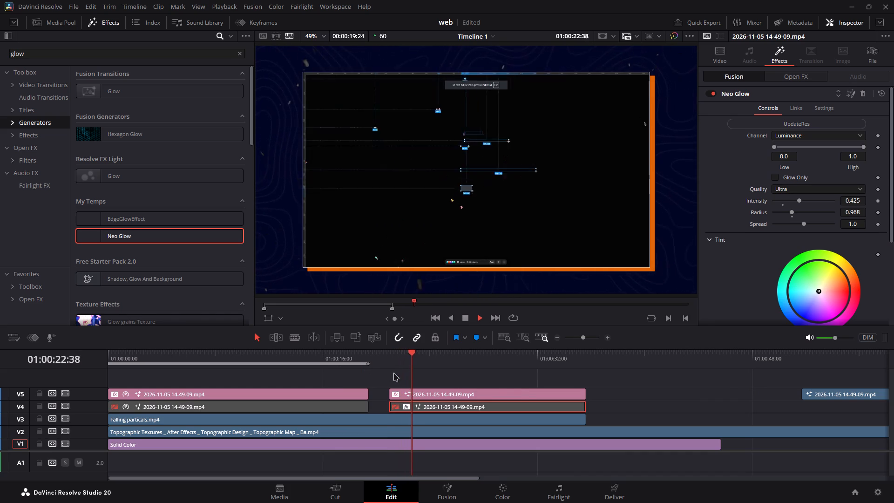
{"action": "scroll", "coordinate": [393, 373], "scroll_direction": "up", "scroll_amount": 2, "text": "alt"}
{"action": "scroll", "coordinate": [440, 401], "scroll_direction": "down", "scroll_amount": 2, "text": "ctrl"}
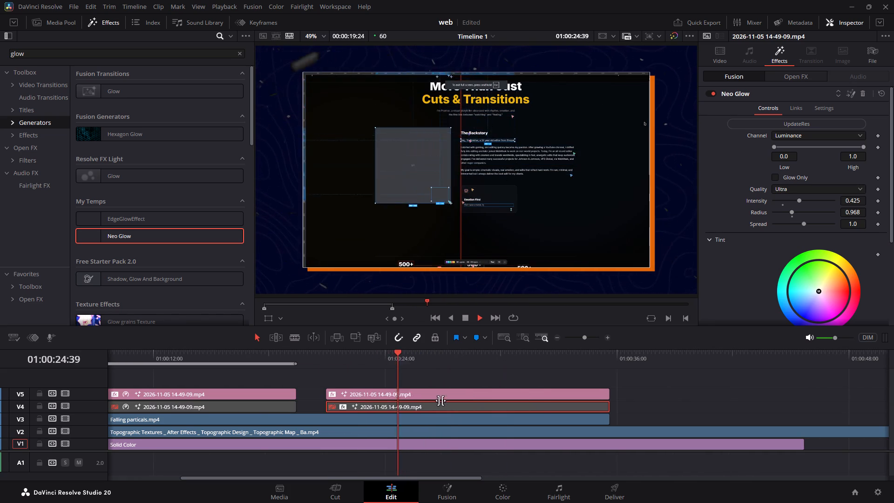
{"action": "left_click", "coordinate": [644, 399]}
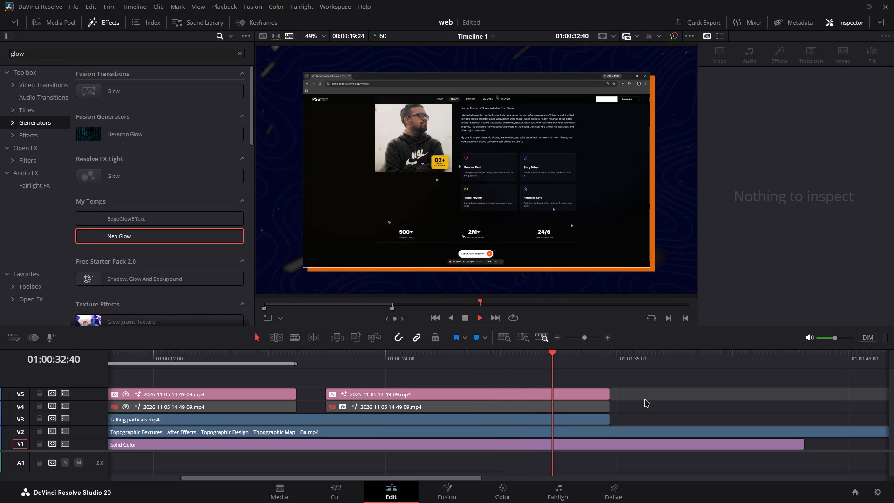
{"action": "key", "text": "space"}
Replay the second recording's end to find the cut, and trim both its V5 and V4 clips to end at 01:00:31:54.
{"action": "left_click", "coordinate": [496, 361]}
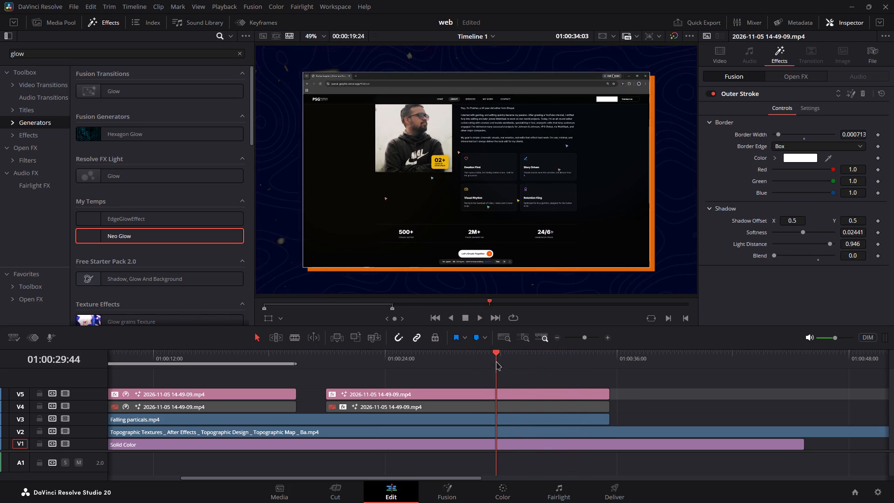
{"action": "key", "text": "space"}
{"action": "left_click", "coordinate": [541, 398]}
{"action": "key", "text": "space"}
{"action": "key", "text": "space"}
{"action": "key", "text": "space"}
{"action": "key", "text": "space"}
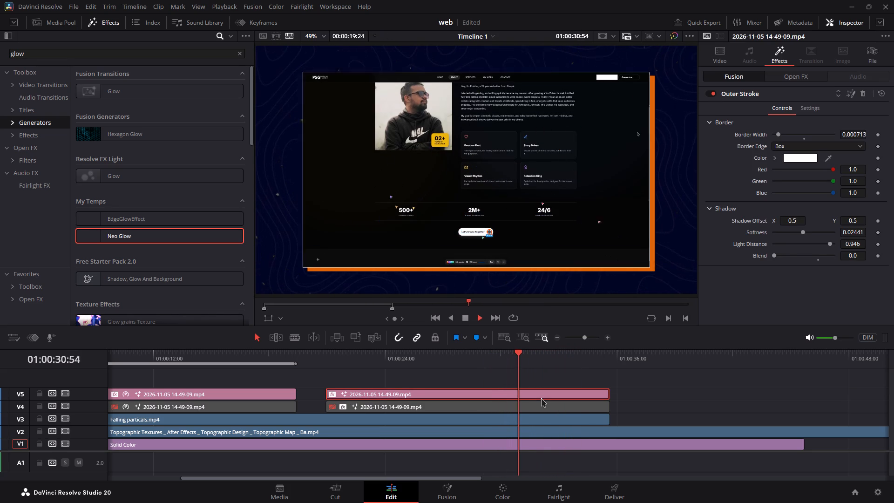
{"action": "key", "text": "space"}
{"action": "key", "text": "space"}
{"action": "key", "text": "space"}
{"action": "key", "text": "space"}
{"action": "key", "text": "space"}
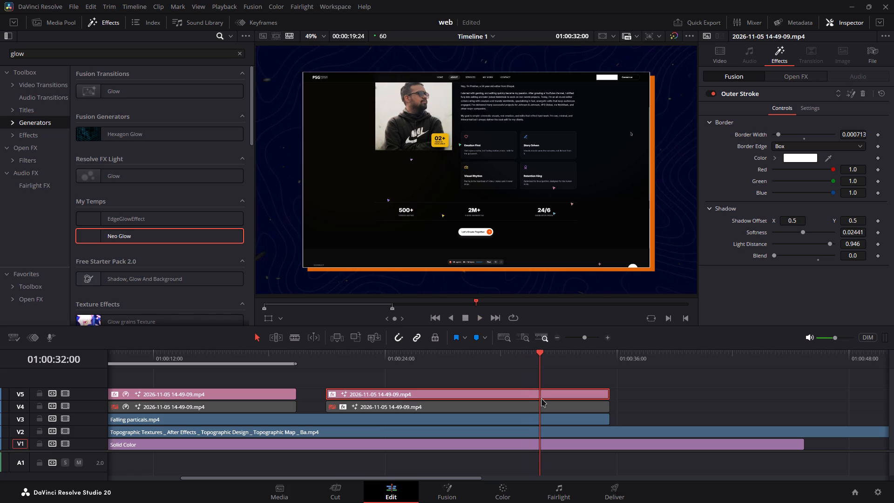
{"action": "key", "text": "space"}
{"action": "key", "text": "space"}
{"action": "type", "text": "q s"}
{"action": "left_click", "coordinate": [535, 406]}
{"action": "key", "text": "s"}
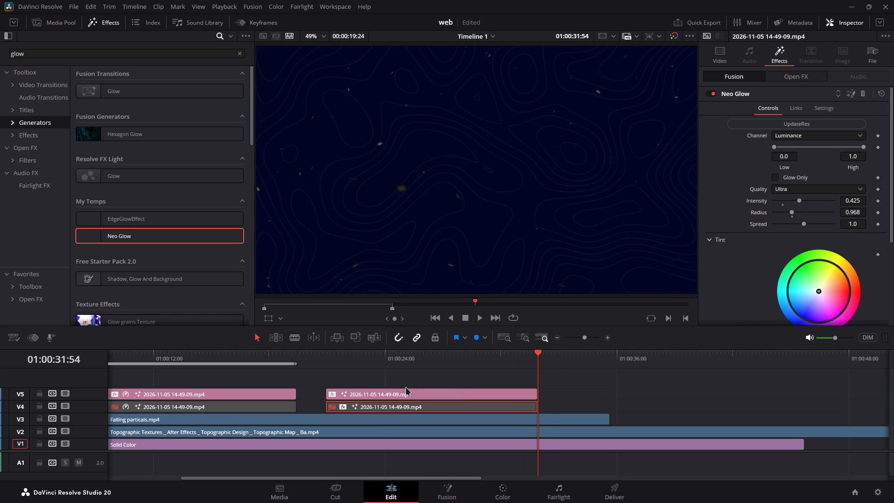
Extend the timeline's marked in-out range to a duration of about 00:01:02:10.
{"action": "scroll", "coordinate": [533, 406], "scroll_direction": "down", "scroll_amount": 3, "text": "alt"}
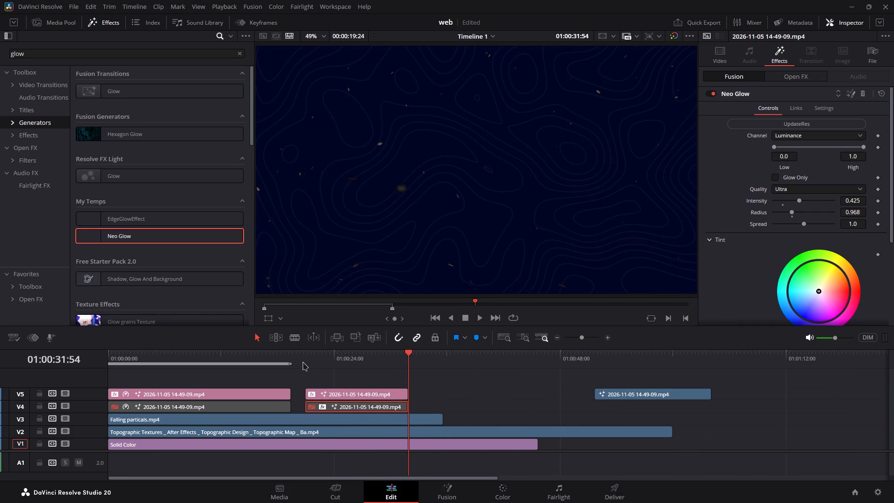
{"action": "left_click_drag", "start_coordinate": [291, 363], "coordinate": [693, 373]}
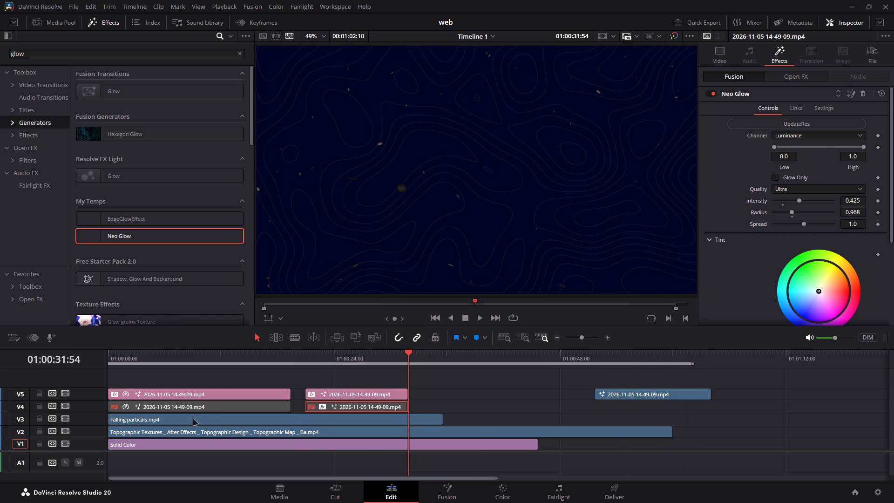
Duplicate the Falling particals clip on V3, placing the copy directly after the original.
{"action": "left_click_drag", "start_coordinate": [193, 418], "coordinate": [526, 414], "text": "alt"}
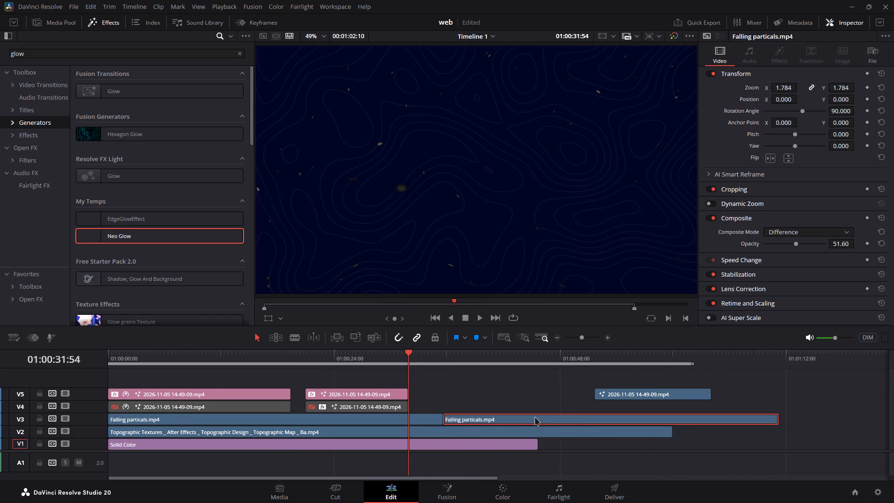
Move the third V5 clip earlier to about 01:00:37 and paste the second V5 clip's zoom, scale, plugin and Fusion effect attributes onto it.
{"action": "left_click_drag", "start_coordinate": [640, 395], "coordinate": [504, 395]}
{"action": "left_click", "coordinate": [390, 395]}
{"action": "key", "text": "ctrl+c"}
{"action": "left_click", "coordinate": [505, 395]}
{"action": "key", "text": "alt+v"}
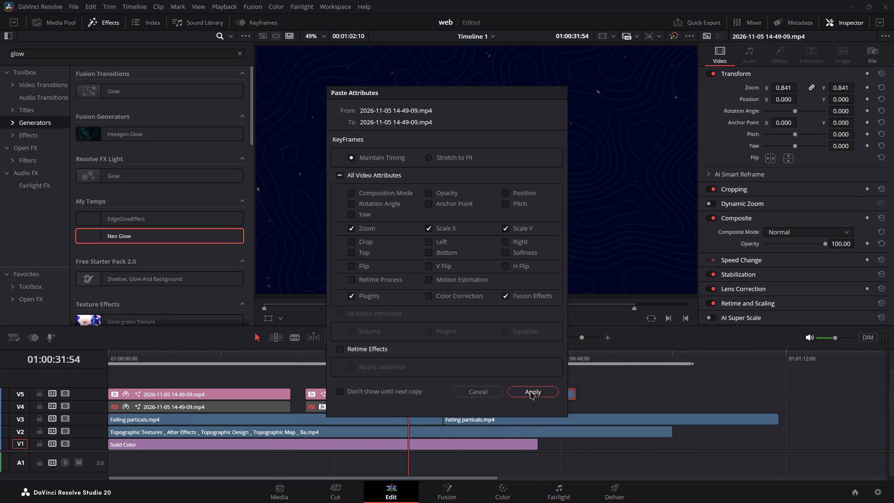
{"action": "triple_click", "coordinate": [530, 391]}
Clear any nodes between MediaIn1 and MediaOut1 in the third V5 clip's Fusion composition, and preview the clip at 01:00:40:21.
{"action": "key", "text": "f"}
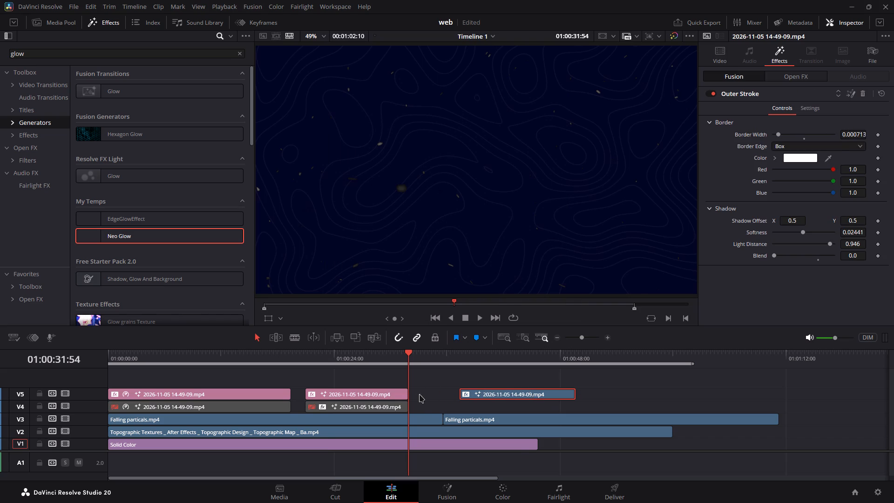
{"action": "left_click_drag", "start_coordinate": [85, 377], "coordinate": [314, 458]}
{"action": "key", "text": "alt+d"}
{"action": "left_click", "coordinate": [399, 502]}
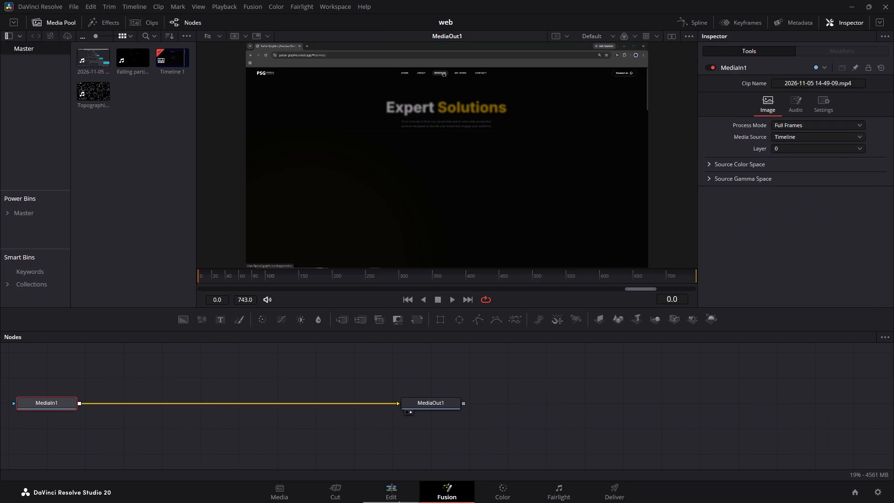
{"action": "left_click_drag", "start_coordinate": [463, 361], "coordinate": [488, 367]}
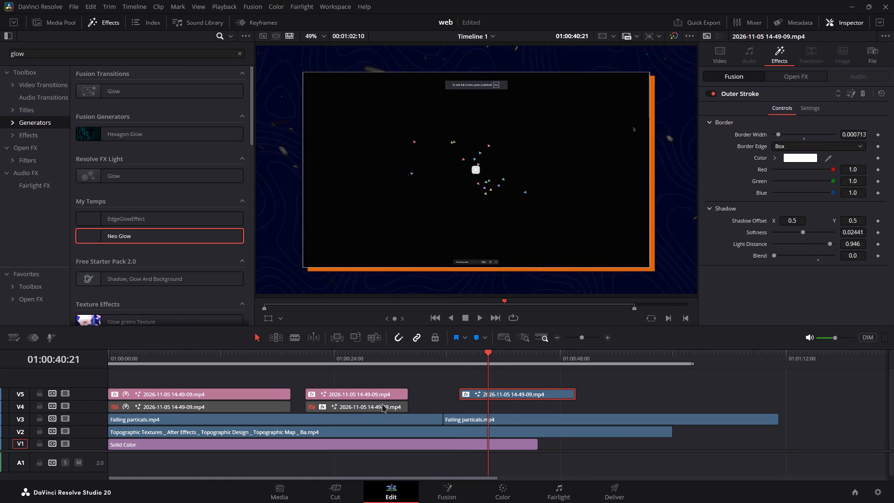
Duplicate the third V5 clip onto V4 and paste the second V4 clip's zoom, scale, plugin and Fusion effect attributes onto the copy.
{"action": "left_click_drag", "start_coordinate": [382, 404], "coordinate": [550, 405], "text": "alt"}
{"action": "key", "text": "ctrl+z"}
{"action": "left_click_drag", "start_coordinate": [522, 396], "coordinate": [527, 404], "text": "alt"}
{"action": "left_click", "coordinate": [382, 410]}
{"action": "key", "text": "ctrl+c"}
{"action": "left_click", "coordinate": [494, 404]}
{"action": "key", "text": "alt+v"}
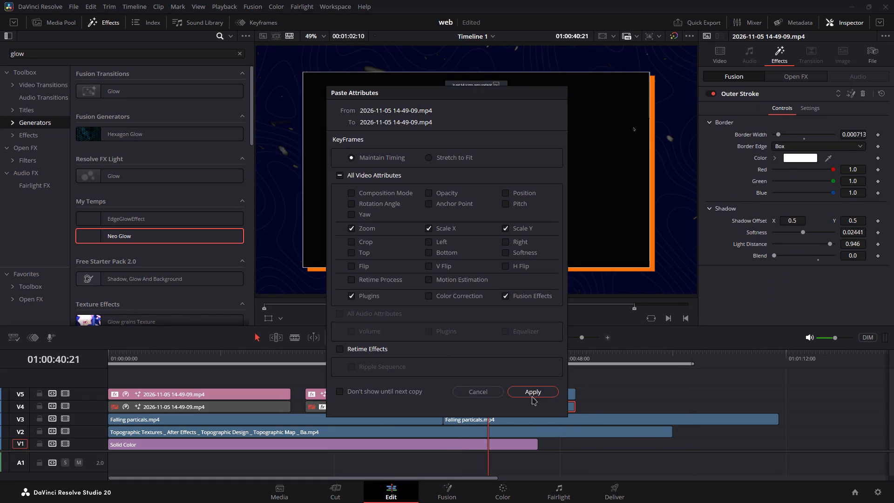
{"action": "left_click", "coordinate": [533, 391]}
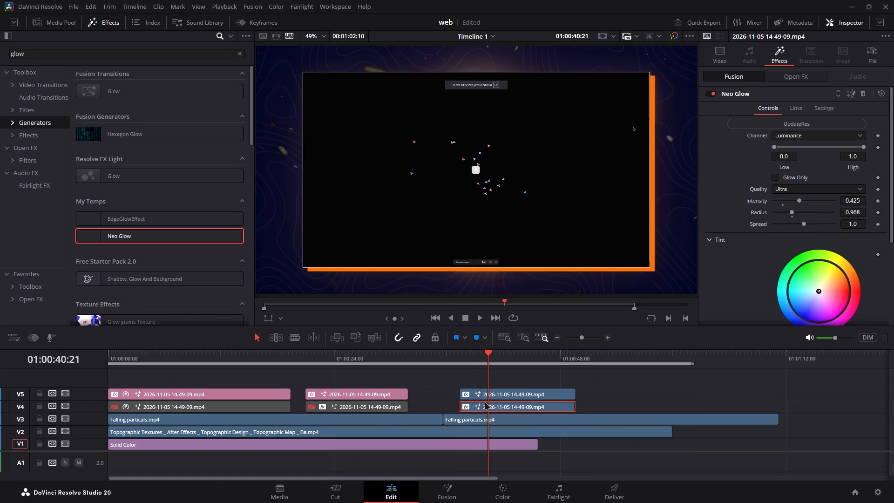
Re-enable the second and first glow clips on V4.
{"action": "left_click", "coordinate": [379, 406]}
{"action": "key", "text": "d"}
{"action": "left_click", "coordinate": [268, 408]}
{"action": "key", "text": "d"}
Set the timeline's out point at 01:00:19:22, just before the first recording ends.
{"action": "left_click", "coordinate": [293, 358]}
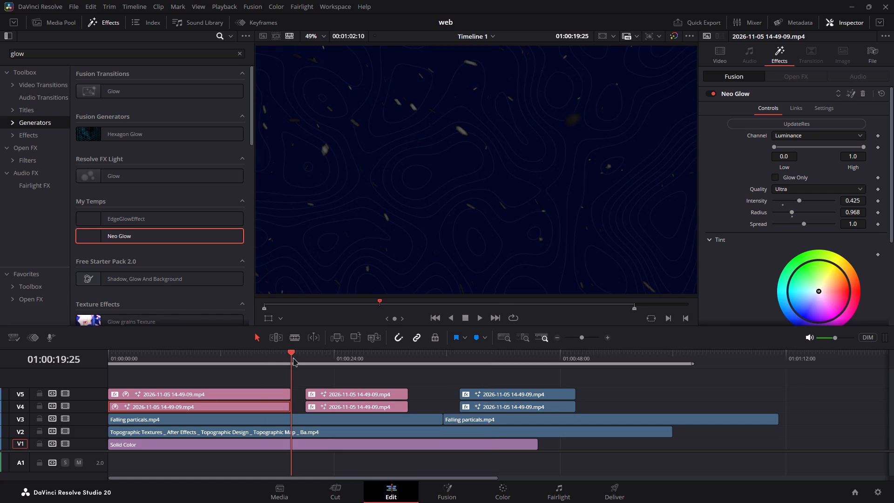
{"action": "key", "text": "Left"}
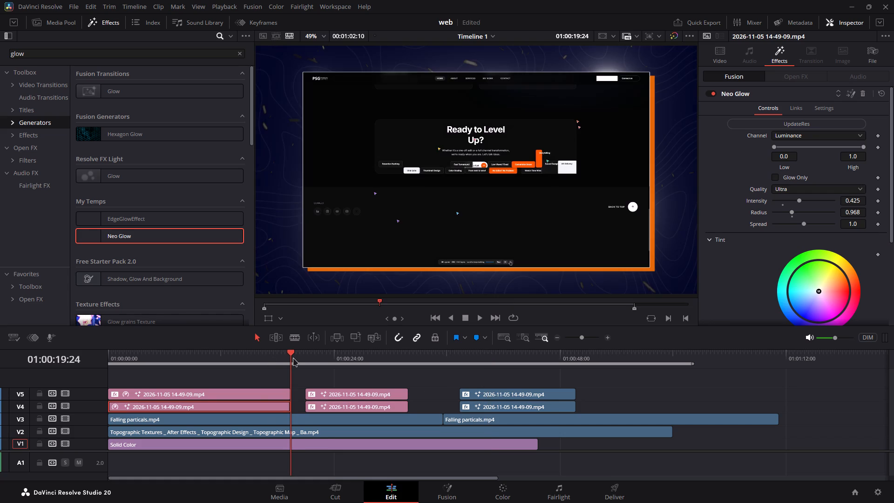
{"action": "key", "text": "Left"}
{"action": "key", "text": "Left"}
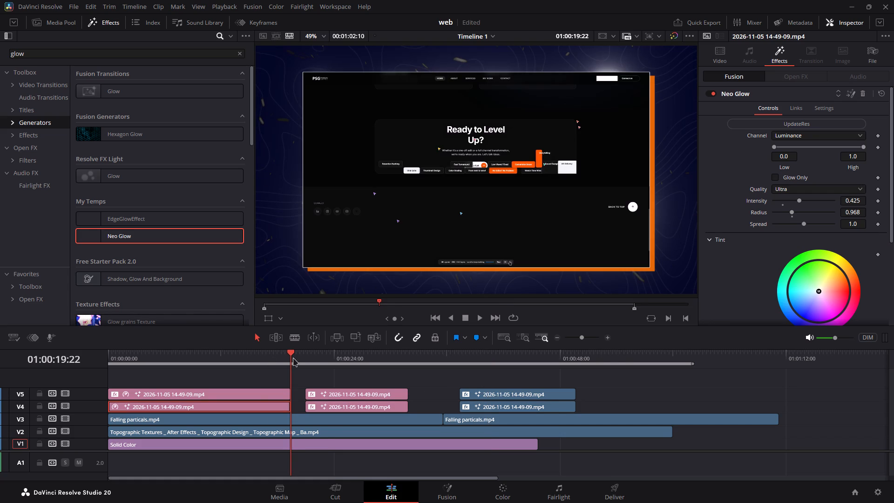
{"action": "key", "text": "o"}
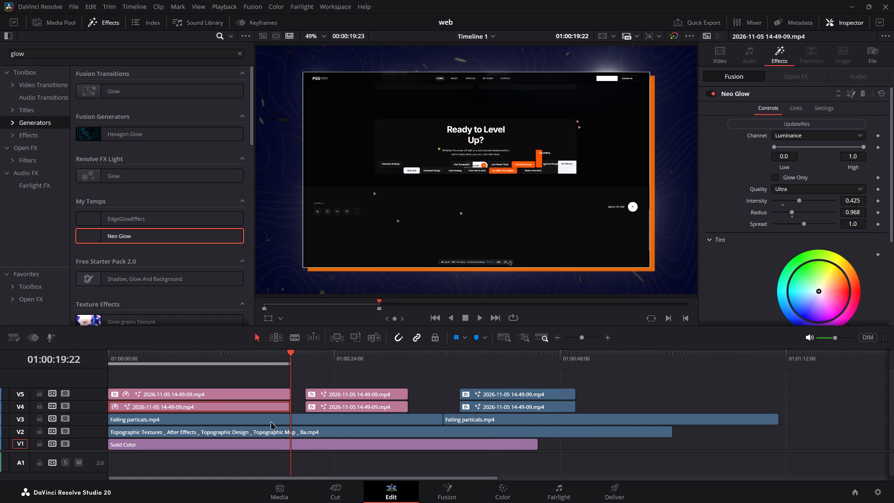
Disable all three glow clips on V4.
{"action": "key", "text": "d"}
{"action": "left_click", "coordinate": [339, 407]}
{"action": "key", "text": "d"}
{"action": "left_click", "coordinate": [533, 407]}
{"action": "key", "text": "d"}
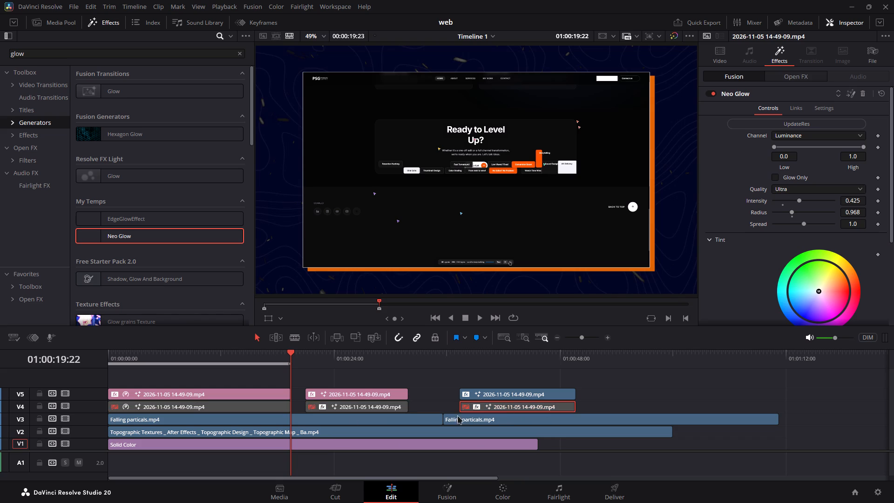
Place site-logo.png from the Master power bin on V6 at the timeline's start and extend it to about 01:00:55.
{"action": "left_click", "coordinate": [44, 24]}
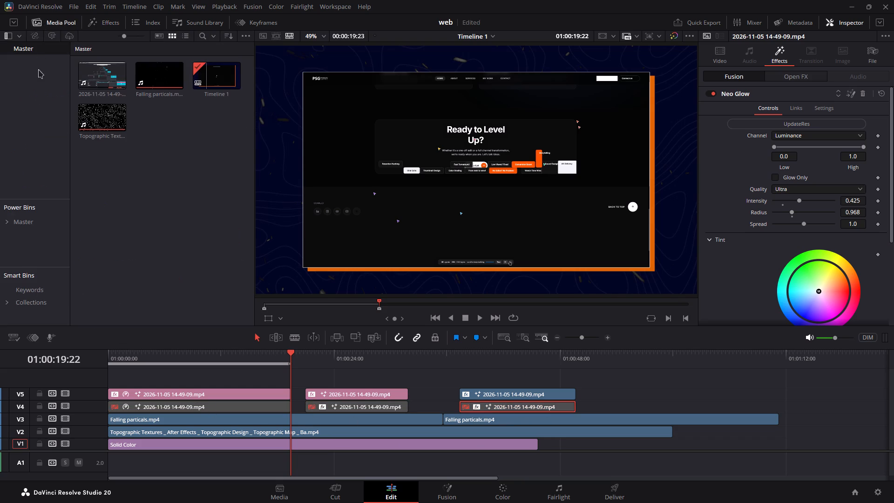
{"action": "left_click", "coordinate": [41, 164]}
{"action": "left_click", "coordinate": [32, 220]}
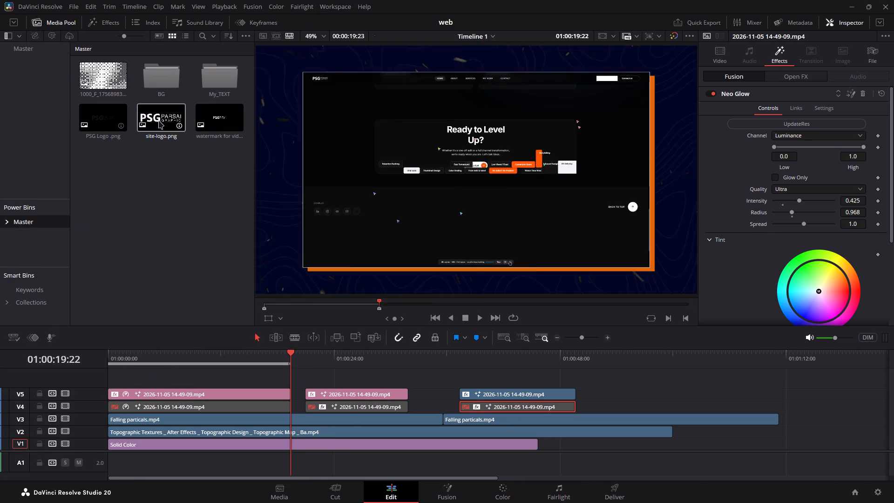
{"action": "left_click_drag", "start_coordinate": [158, 120], "coordinate": [437, 384]}
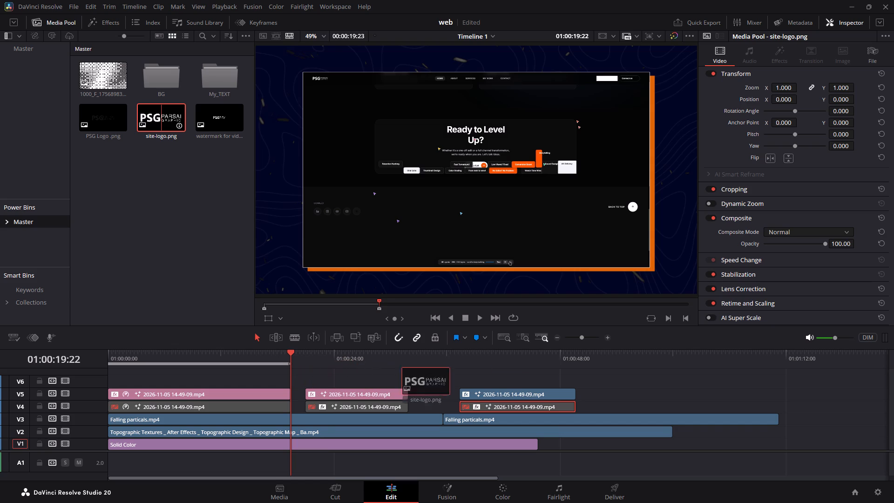
{"action": "left_click_drag", "start_coordinate": [437, 384], "coordinate": [602, 387]}
{"action": "left_click_drag", "start_coordinate": [647, 385], "coordinate": [122, 385]}
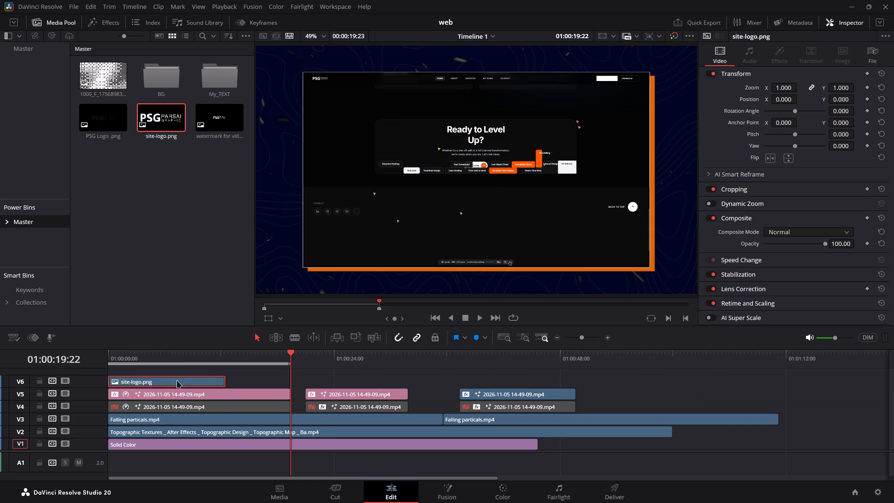
{"action": "left_click_drag", "start_coordinate": [223, 379], "coordinate": [624, 379]}
{"action": "left_click", "coordinate": [606, 387]}
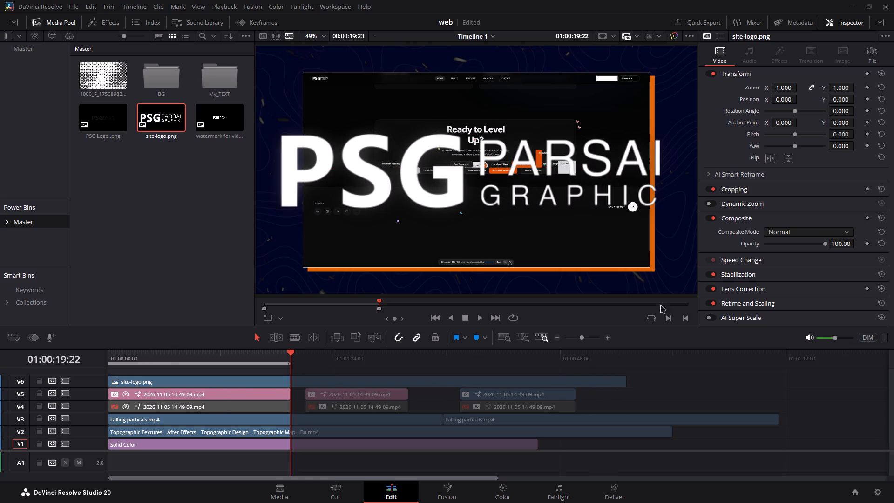
Scale the site-logo.png overlay to zoom 0.066, position it at X 2, Y -919.5 below the framed recording, and save the project.
{"action": "left_click_drag", "start_coordinate": [842, 86], "coordinate": [792, 76]}
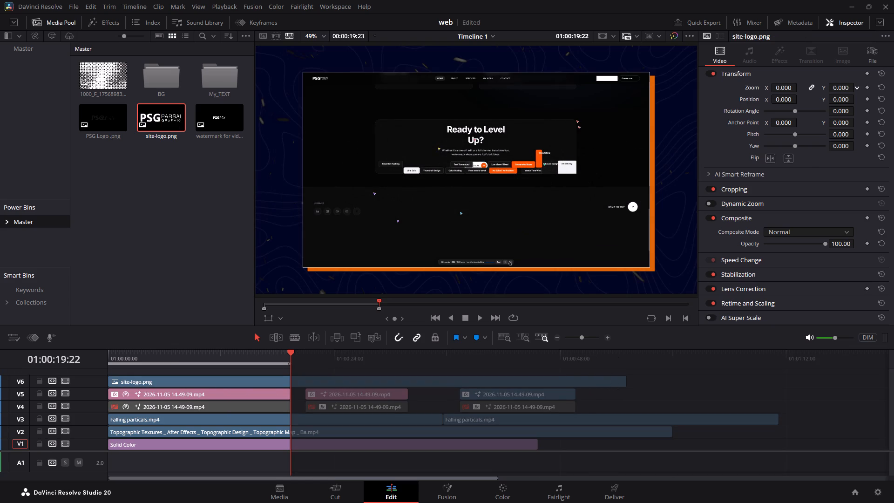
{"action": "left_click_drag", "start_coordinate": [792, 76], "coordinate": [824, 76]}
{"action": "left_click_drag", "start_coordinate": [842, 101], "coordinate": [386, 228]}
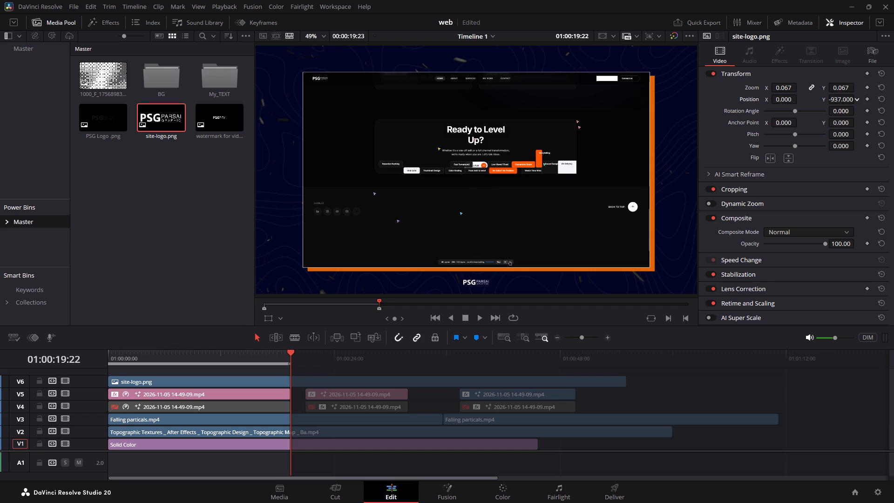
{"action": "left_click_drag", "start_coordinate": [386, 228], "coordinate": [425, 233]}
{"action": "left_click_drag", "start_coordinate": [789, 99], "coordinate": [799, 95], "text": "alt"}
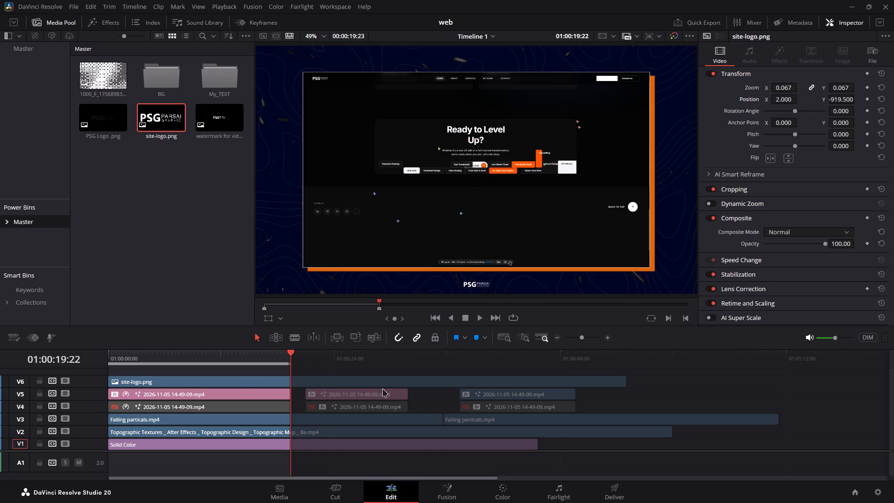
{"action": "left_click_drag", "start_coordinate": [841, 88], "coordinate": [848, 88], "text": "alt"}
{"action": "left_click_drag", "start_coordinate": [848, 88], "coordinate": [841, 76], "text": "alt"}
{"action": "key", "text": "ctrl+s"}
Re-enable the first glow clip on V4.
{"action": "left_click", "coordinate": [266, 404]}
{"action": "key", "text": "d"}
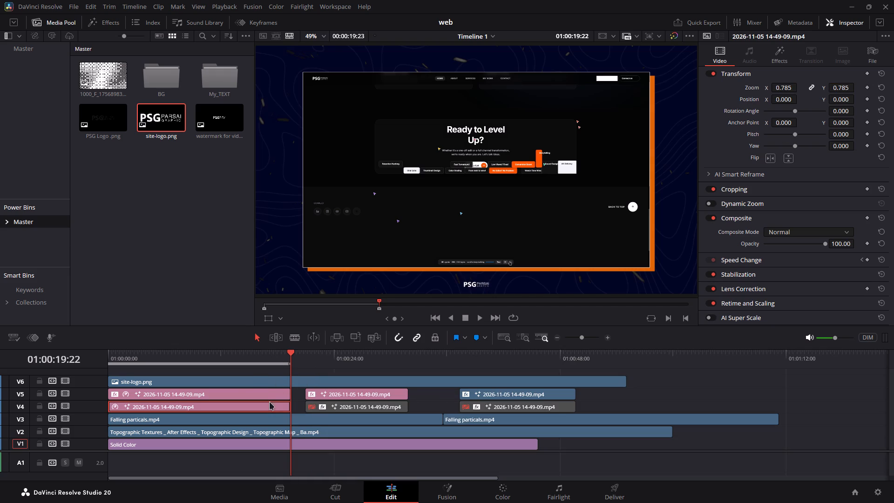
Name the export file Website_Reviel on the Deliver page and set its format to MP4.
{"action": "left_click", "coordinate": [626, 498]}
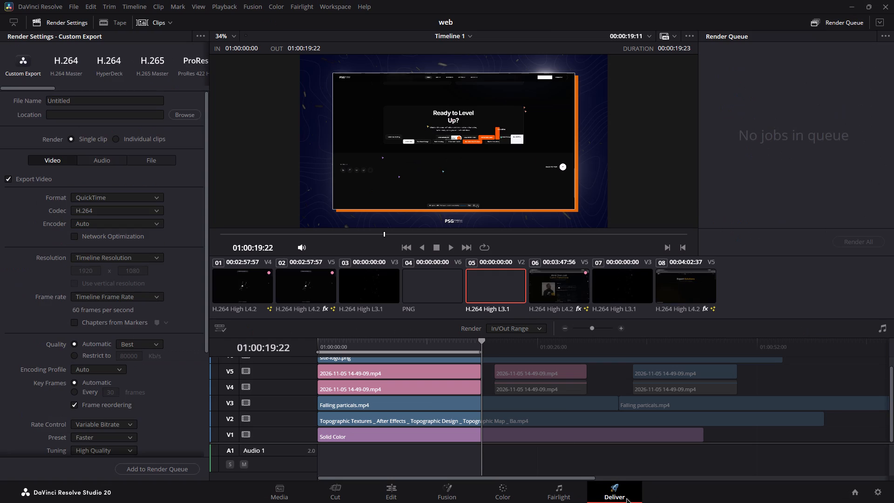
{"action": "left_click", "coordinate": [120, 105]}
{"action": "double_click", "coordinate": [121, 98]}
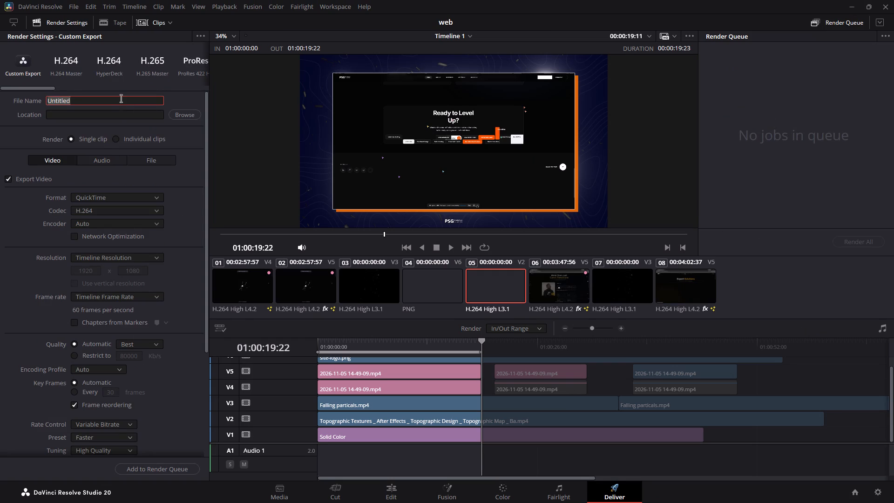
{"action": "type", "text": "Website_Reviel"}
{"action": "left_click", "coordinate": [136, 193]}
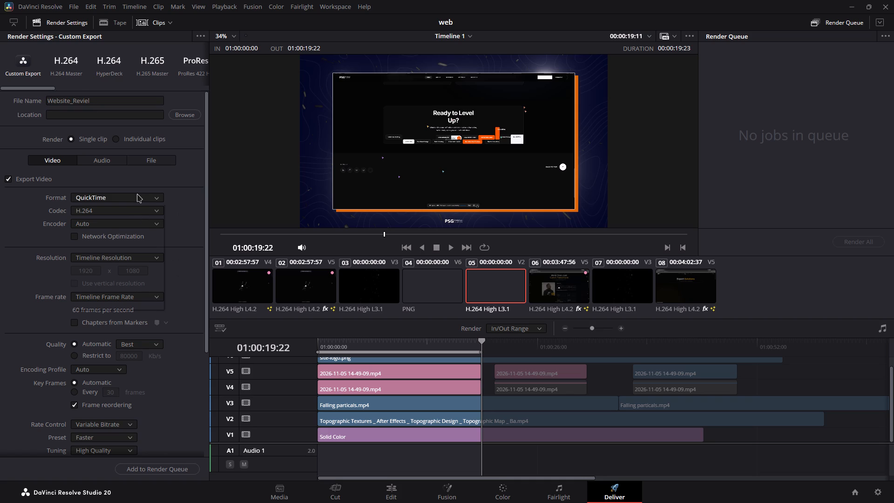
{"action": "left_click", "coordinate": [113, 256]}
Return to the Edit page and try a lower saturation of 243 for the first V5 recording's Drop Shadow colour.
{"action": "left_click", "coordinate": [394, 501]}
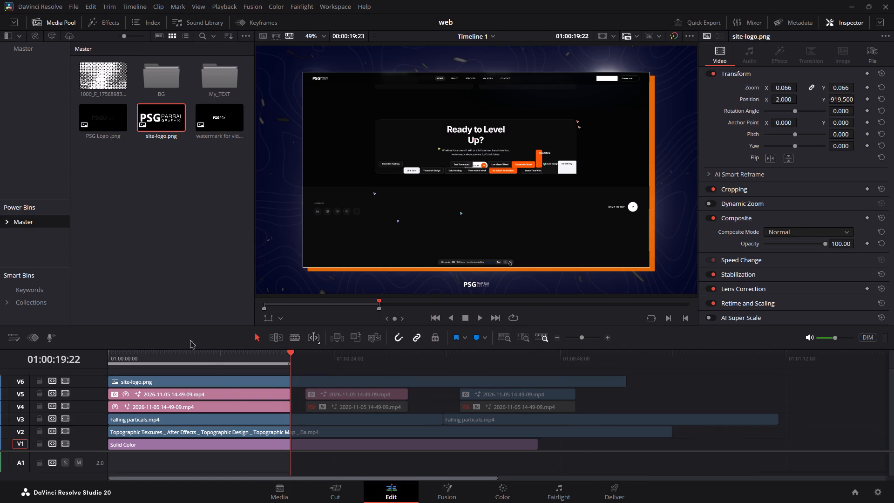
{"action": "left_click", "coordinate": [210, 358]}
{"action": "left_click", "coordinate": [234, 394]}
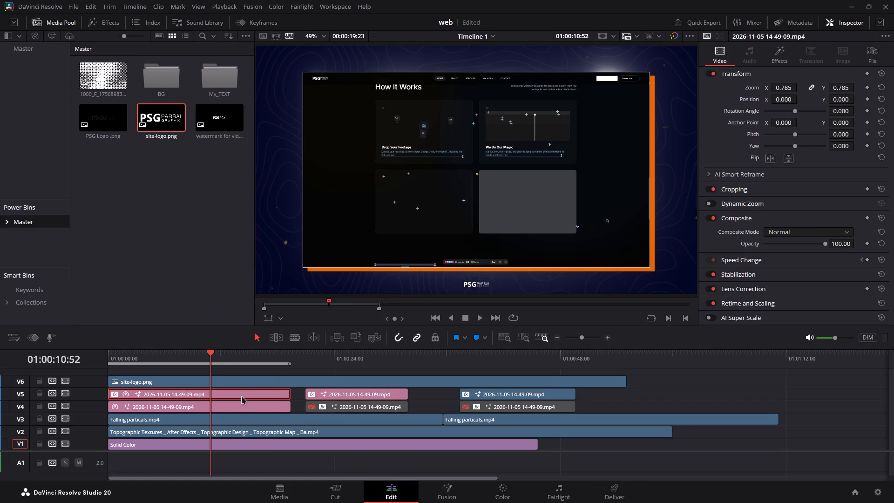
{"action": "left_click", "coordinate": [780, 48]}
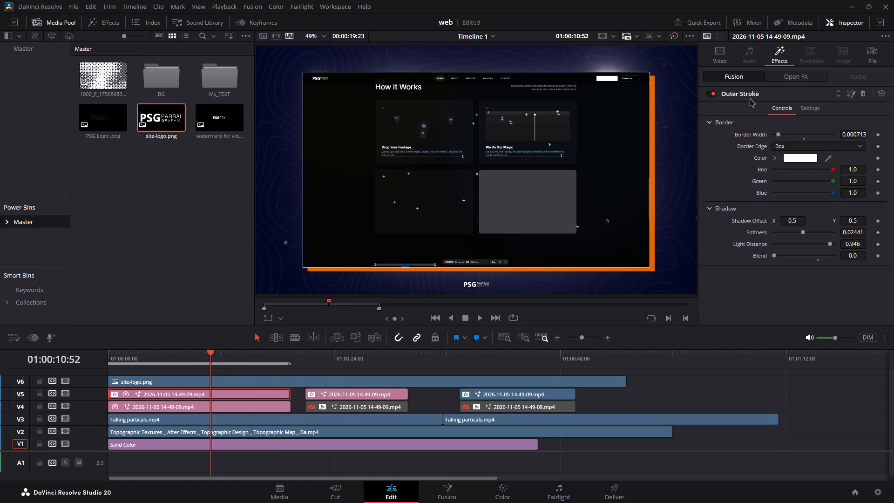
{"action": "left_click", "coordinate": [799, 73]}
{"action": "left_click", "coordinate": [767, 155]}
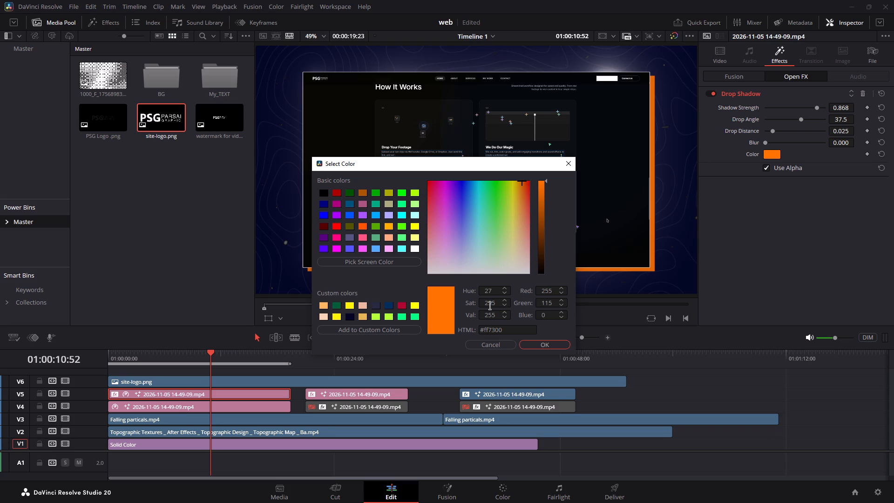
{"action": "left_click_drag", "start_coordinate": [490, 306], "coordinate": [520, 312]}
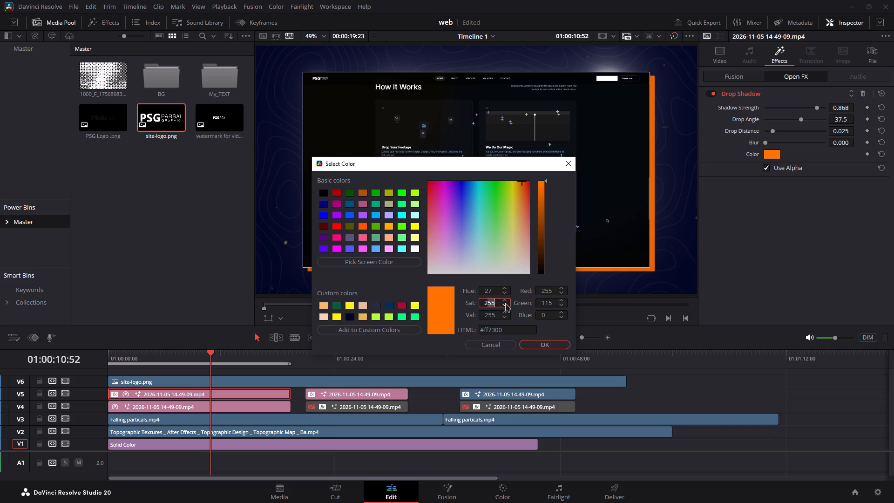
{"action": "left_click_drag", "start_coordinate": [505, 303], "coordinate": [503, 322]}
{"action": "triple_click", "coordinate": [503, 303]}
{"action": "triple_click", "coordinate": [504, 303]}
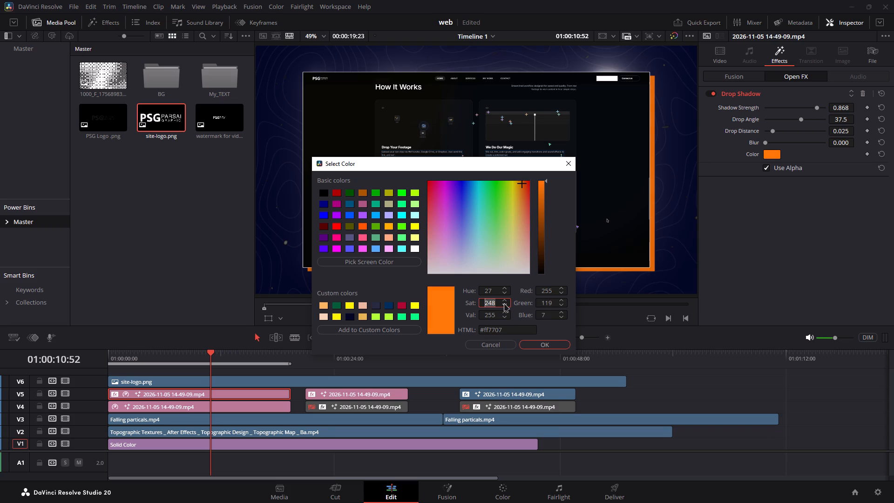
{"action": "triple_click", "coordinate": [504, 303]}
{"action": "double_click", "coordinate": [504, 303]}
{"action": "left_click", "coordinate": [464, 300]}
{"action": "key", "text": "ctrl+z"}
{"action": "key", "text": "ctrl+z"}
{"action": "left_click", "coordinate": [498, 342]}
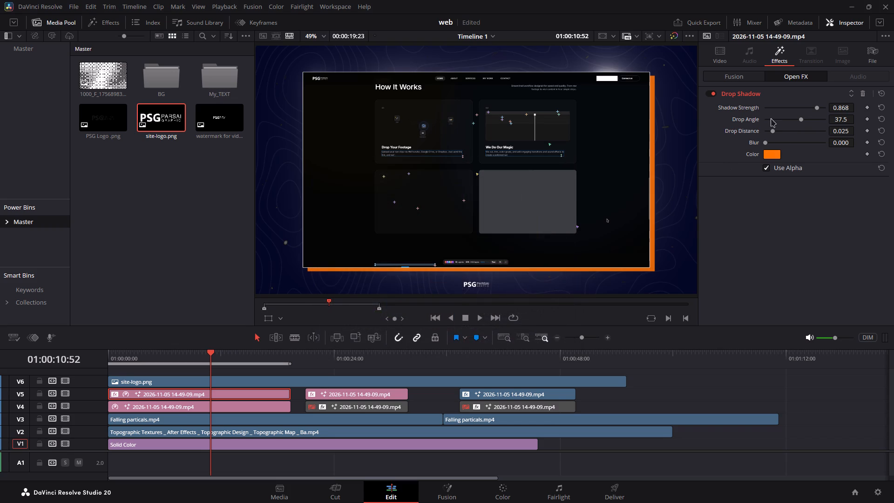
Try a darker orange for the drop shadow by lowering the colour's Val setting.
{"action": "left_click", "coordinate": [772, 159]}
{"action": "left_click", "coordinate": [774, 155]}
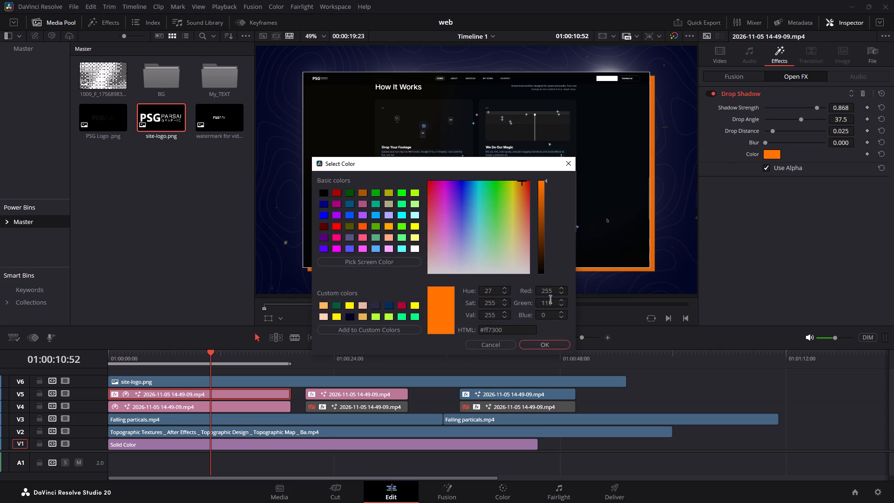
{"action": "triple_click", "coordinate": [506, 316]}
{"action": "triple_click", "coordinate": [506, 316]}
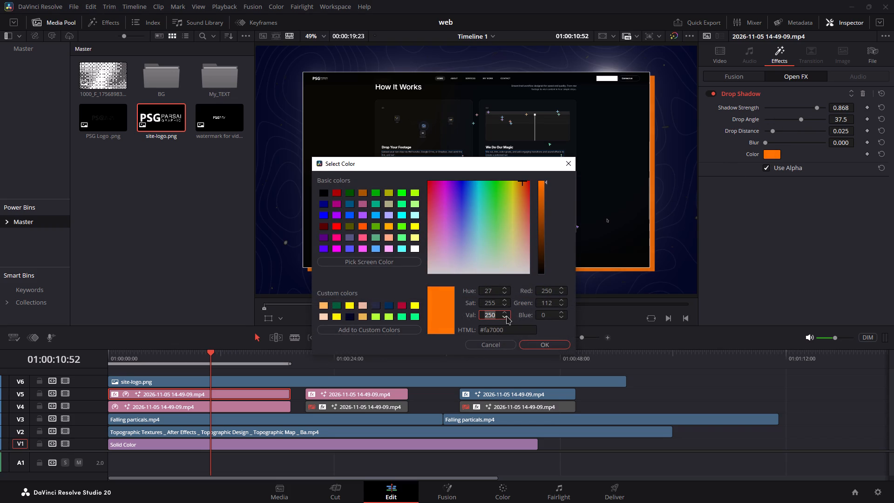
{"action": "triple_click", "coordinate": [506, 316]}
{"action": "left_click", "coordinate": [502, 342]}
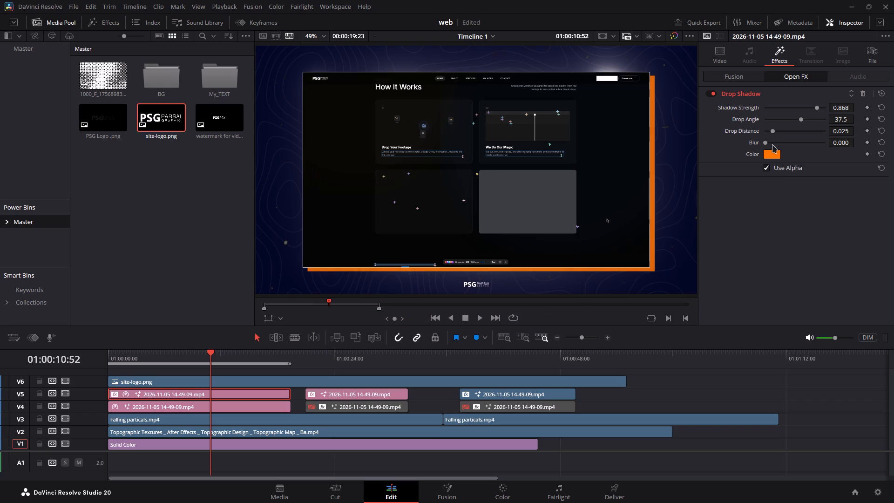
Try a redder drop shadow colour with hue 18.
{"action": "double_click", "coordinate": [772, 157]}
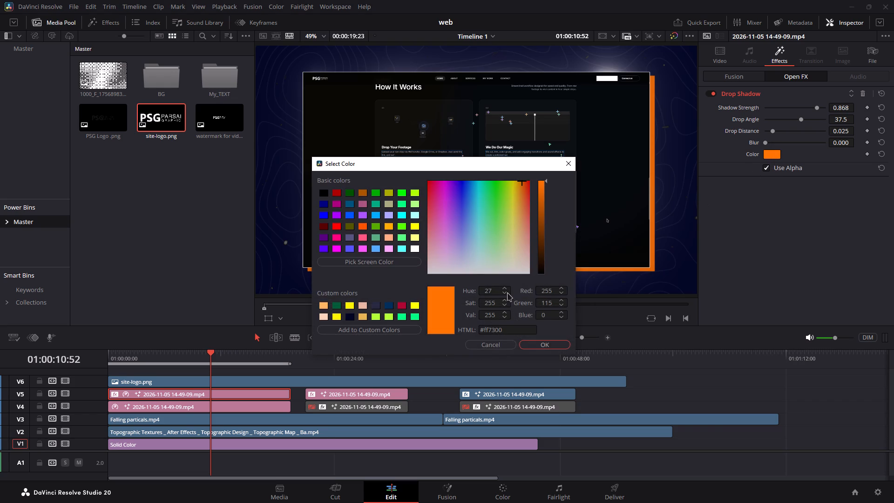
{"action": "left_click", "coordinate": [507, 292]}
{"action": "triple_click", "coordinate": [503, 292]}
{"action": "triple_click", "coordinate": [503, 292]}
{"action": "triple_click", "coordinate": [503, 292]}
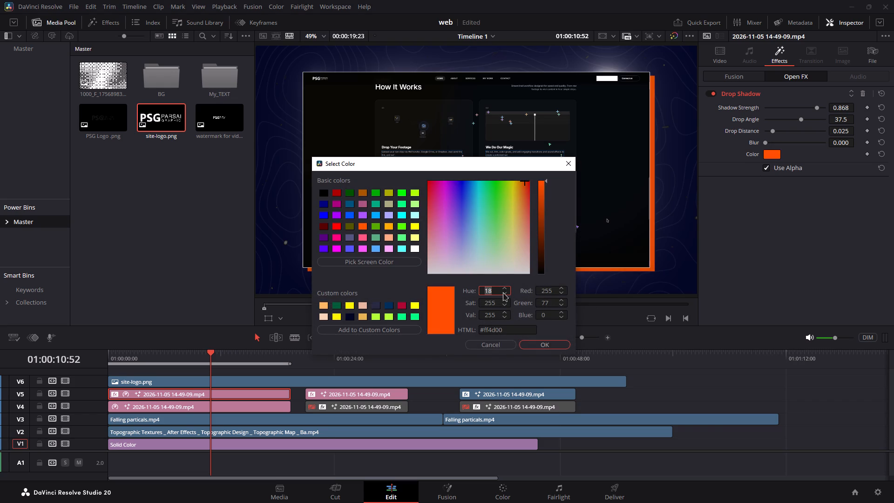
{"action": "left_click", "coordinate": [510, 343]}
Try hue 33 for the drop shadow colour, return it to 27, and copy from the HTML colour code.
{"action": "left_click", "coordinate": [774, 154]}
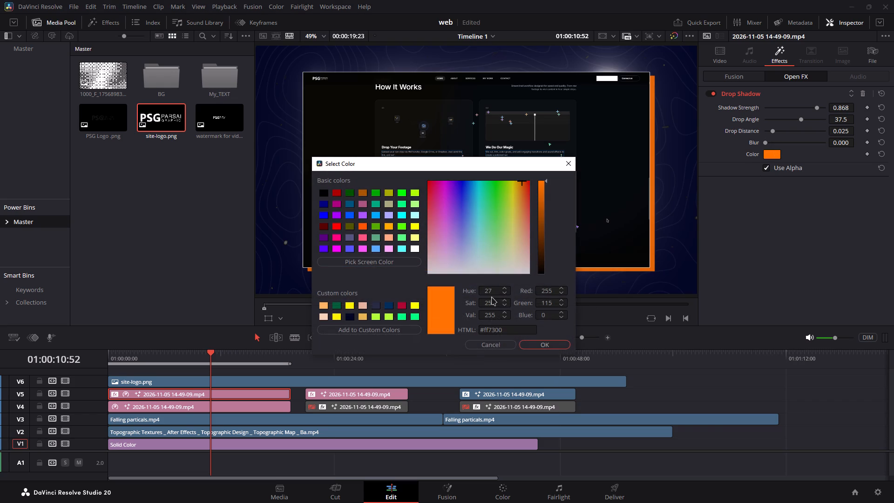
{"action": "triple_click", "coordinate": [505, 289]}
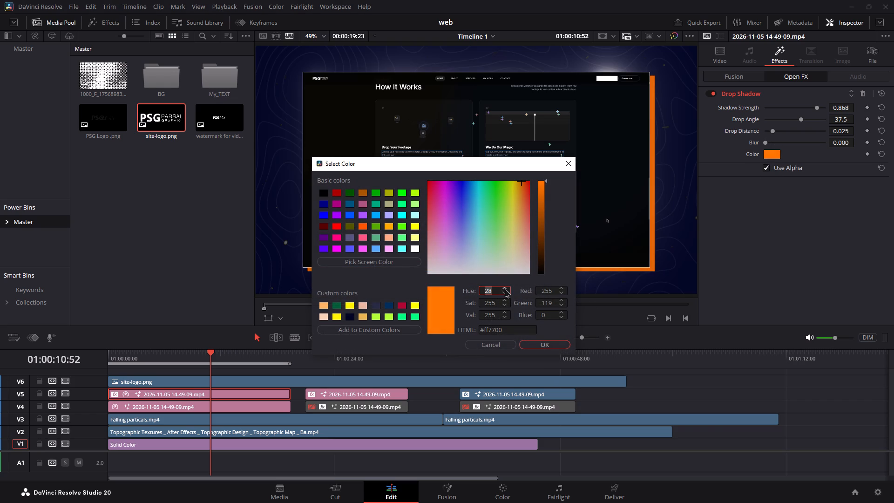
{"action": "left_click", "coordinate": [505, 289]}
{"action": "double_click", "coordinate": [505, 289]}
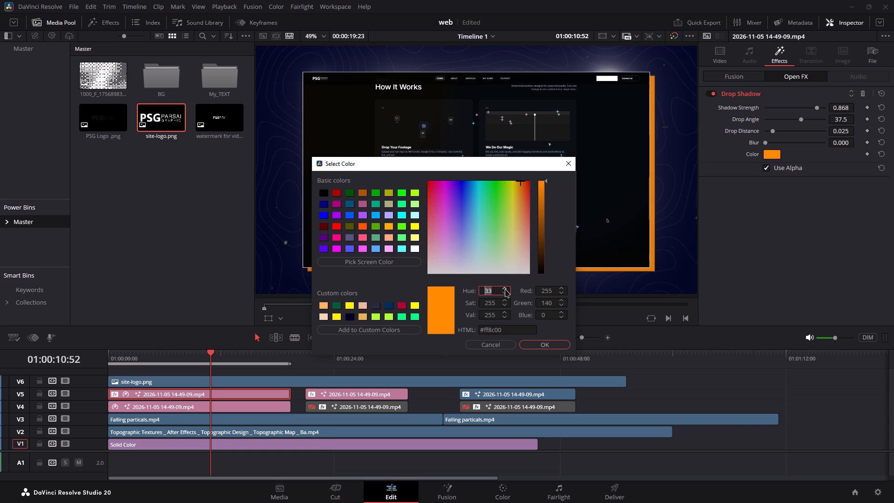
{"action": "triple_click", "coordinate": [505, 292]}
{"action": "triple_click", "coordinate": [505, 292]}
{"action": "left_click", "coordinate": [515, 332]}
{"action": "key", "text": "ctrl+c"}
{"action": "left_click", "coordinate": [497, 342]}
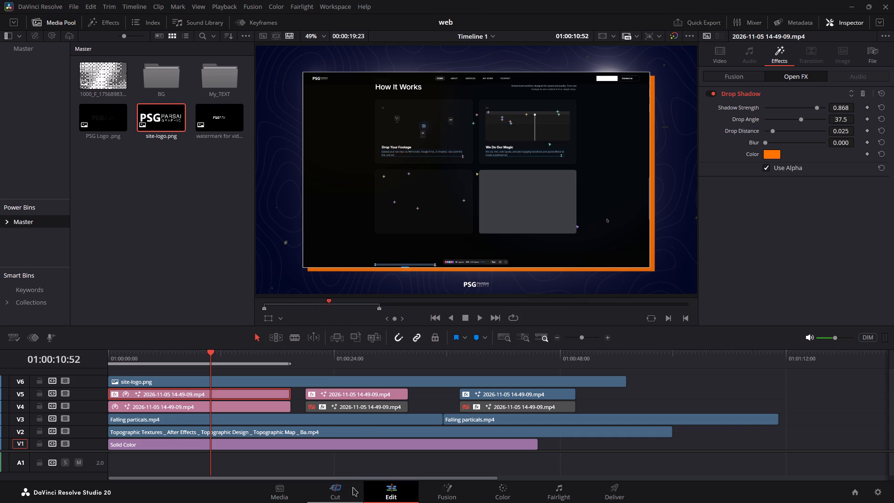
Display the first recording's Outer Stroke settings and save the project.
{"action": "left_click", "coordinate": [740, 79]}
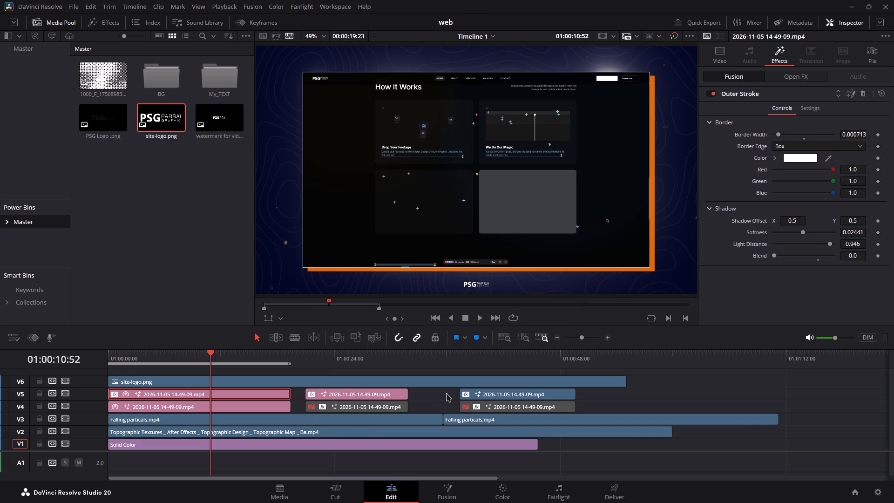
{"action": "key", "text": "ctrl+s"}
Extend the export file name to Website_Reviel_Main on the Deliver page.
{"action": "left_click", "coordinate": [603, 495]}
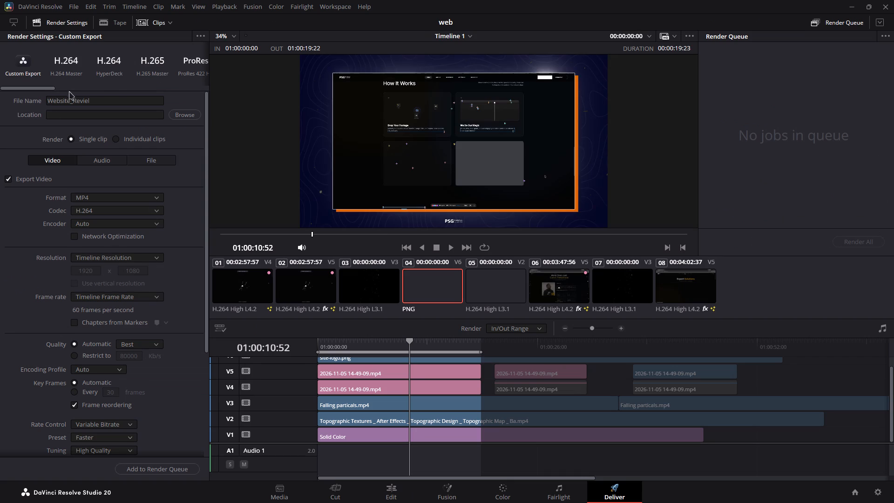
{"action": "left_click", "coordinate": [114, 98]}
{"action": "type", "text": "_Main"}
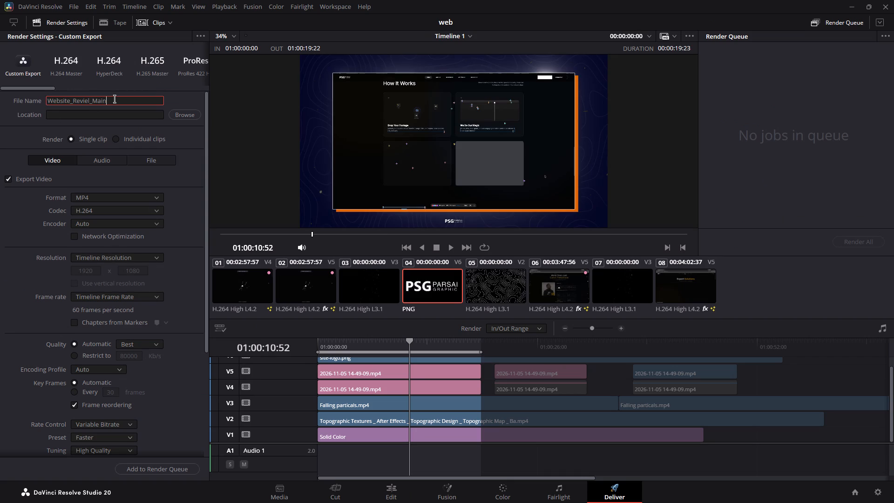
{"action": "double_click", "coordinate": [115, 99]}
{"action": "key", "text": "Right"}
Change the export file name to Website_Reviel_1.
{"action": "key", "text": "ctrl+BackSpace"}
{"action": "key", "text": "ctrl+z"}
{"action": "key", "text": "BackSpace"}
{"action": "key", "text": "BackSpace"}
{"action": "key", "text": "BackSpace"}
{"action": "key", "text": "BackSpace"}
{"action": "key", "text": "BackSpace"}
{"action": "type", "text": "_1"}
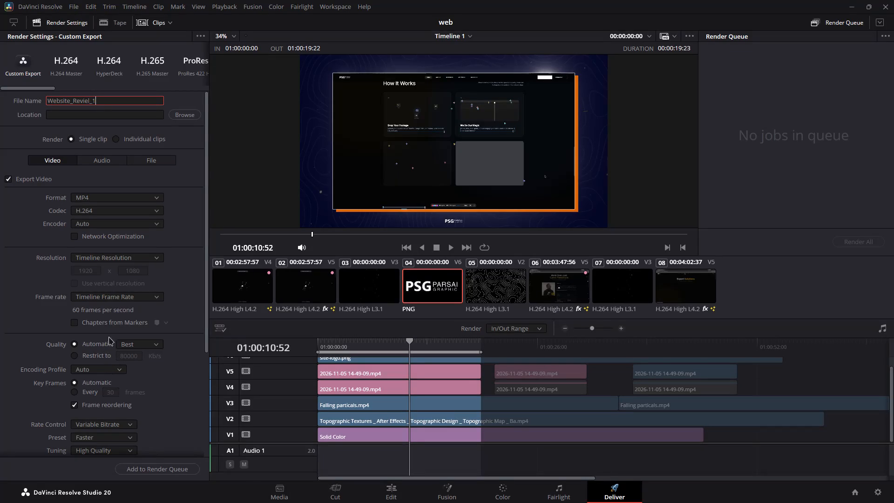
Add the export to the render queue, saving it in a new folder named websitereviel inside D:\PSG.
{"action": "scroll", "coordinate": [129, 286], "scroll_direction": "down", "scroll_amount": 2}
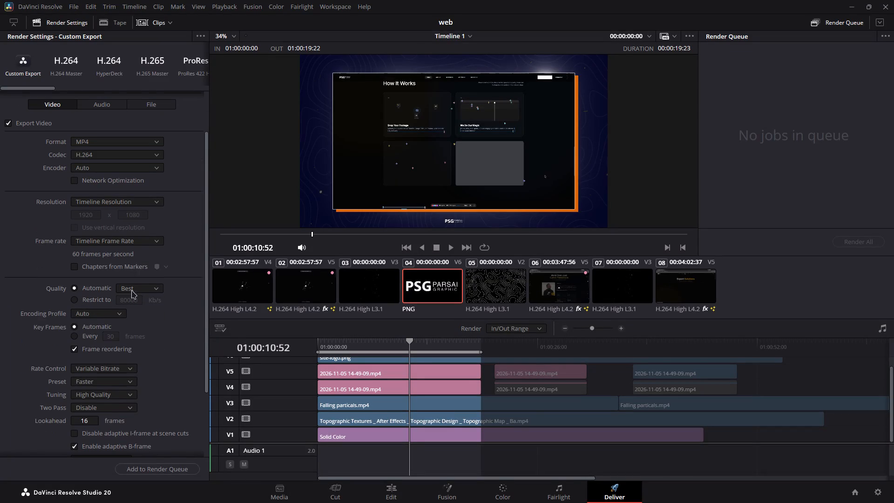
{"action": "left_click", "coordinate": [171, 472]}
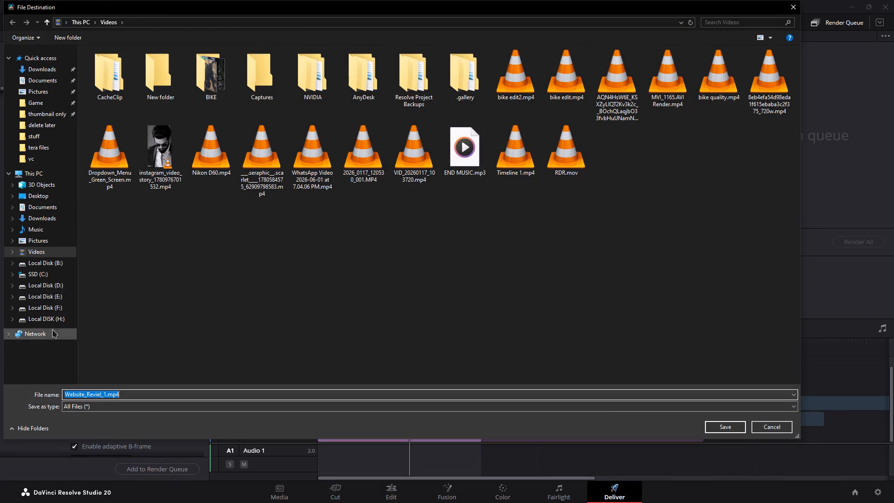
{"action": "left_click", "coordinate": [64, 287]}
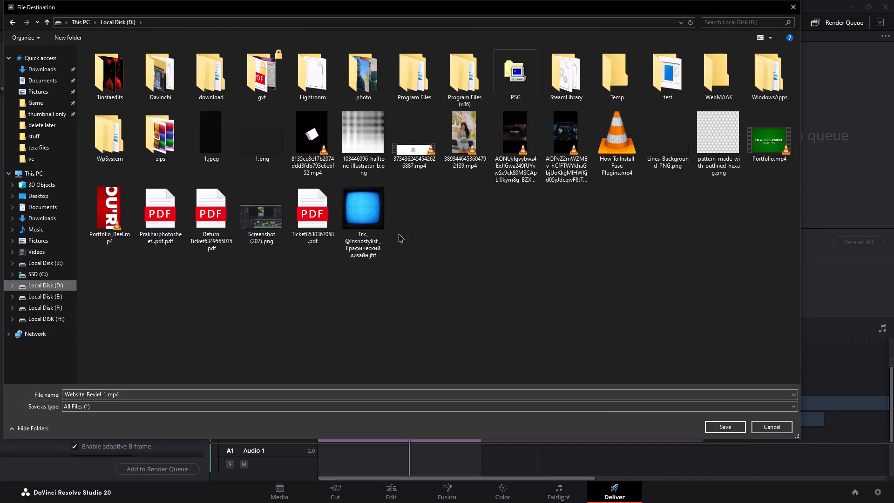
{"action": "double_click", "coordinate": [524, 95]}
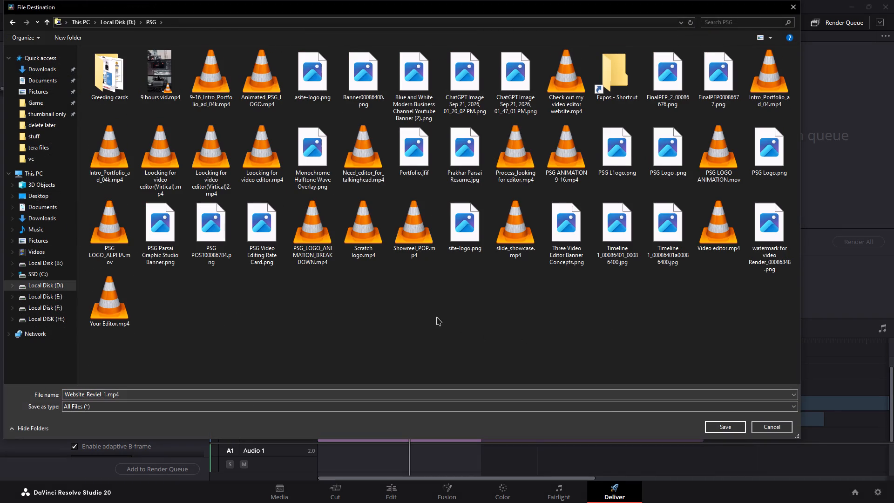
{"action": "right_click", "coordinate": [343, 300]}
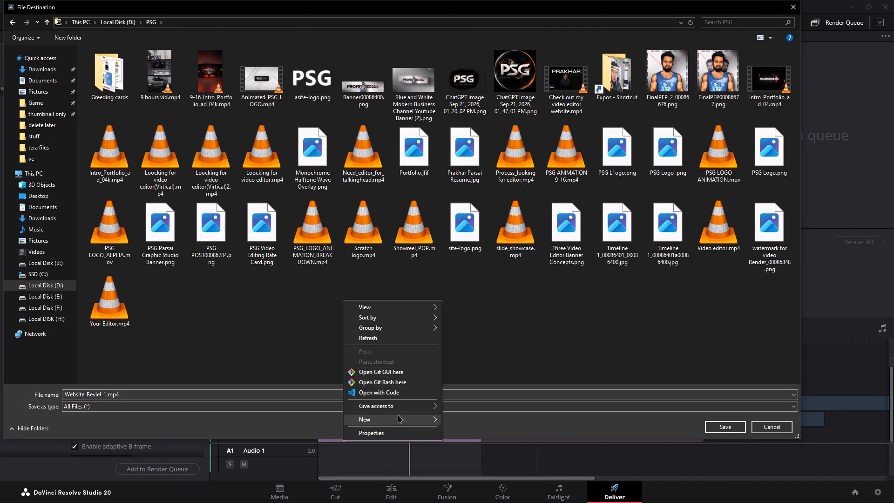
{"action": "left_click", "coordinate": [481, 421]}
{"action": "type", "text": "website"}
{"action": "type", "text": "reviel"}
{"action": "key", "text": "Return"}
{"action": "double_click", "coordinate": [165, 79]}
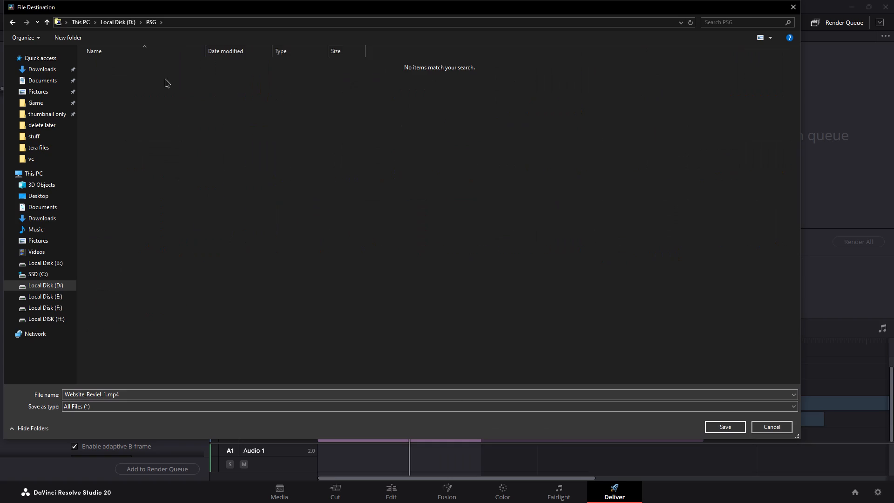
{"action": "left_click", "coordinate": [741, 430]}
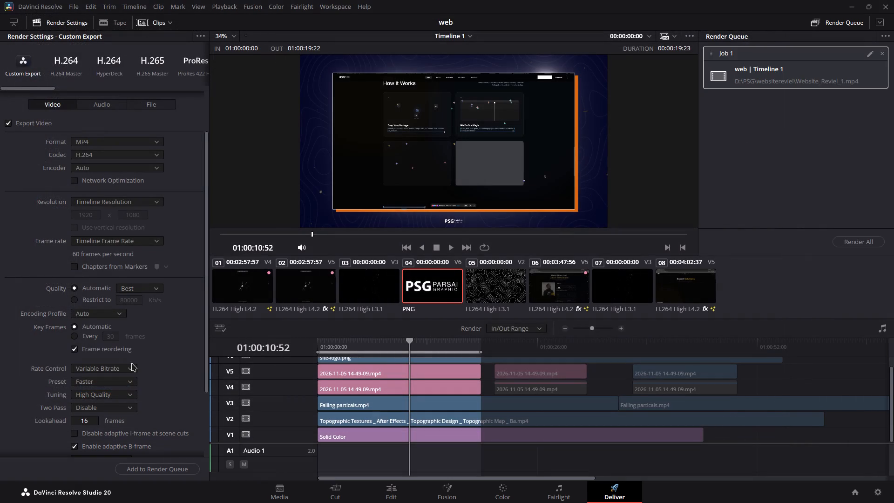
Remove the Website_Reviel_1 job from the render queue.
{"action": "scroll", "coordinate": [126, 349], "scroll_direction": "up", "scroll_amount": 1}
{"action": "left_click", "coordinate": [881, 51]}
Turn off audio export for the render and return to the video export settings.
{"action": "scroll", "coordinate": [2, 206], "scroll_direction": "up", "scroll_amount": 2}
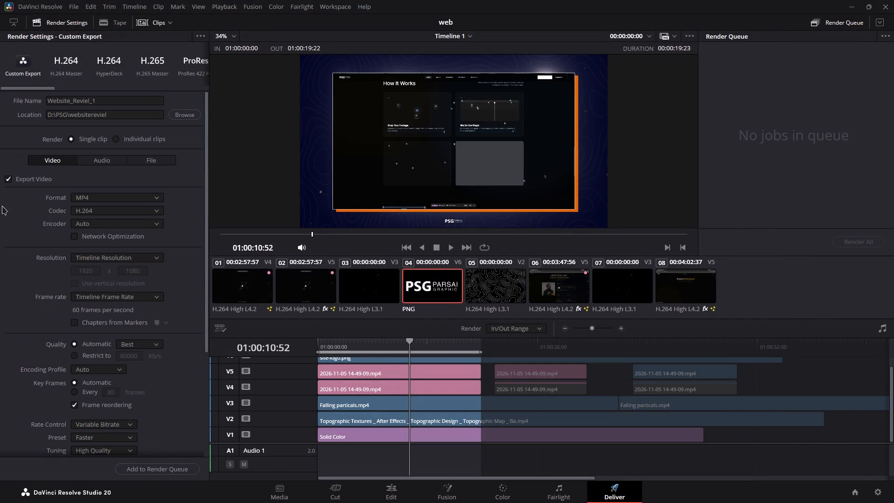
{"action": "scroll", "coordinate": [2, 206], "scroll_direction": "up", "scroll_amount": 1}
{"action": "left_click", "coordinate": [98, 161]}
{"action": "left_click", "coordinate": [40, 177]}
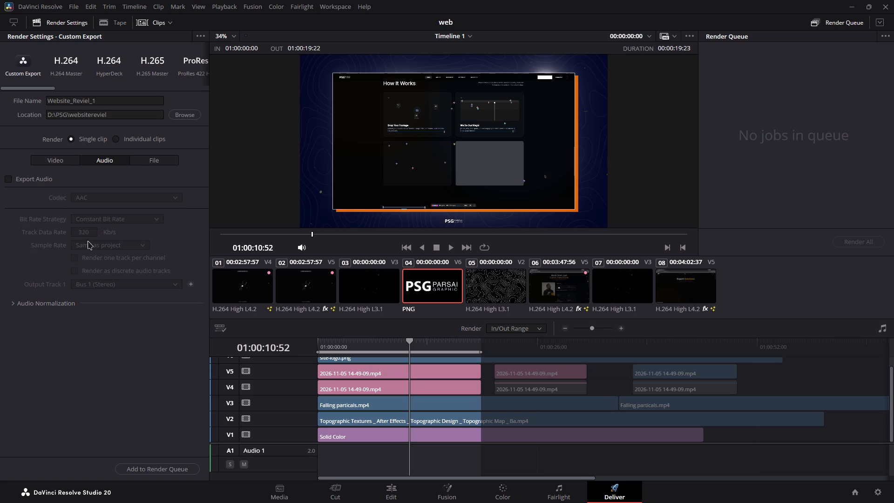
{"action": "left_click", "coordinate": [53, 159]}
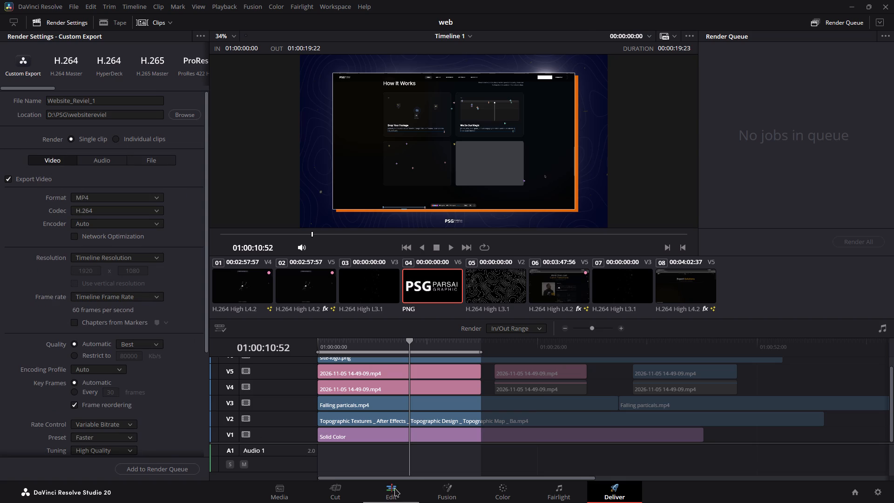
Return to the Edit page with nothing selected and a longer span of the timeline in view.
{"action": "left_click", "coordinate": [394, 488]}
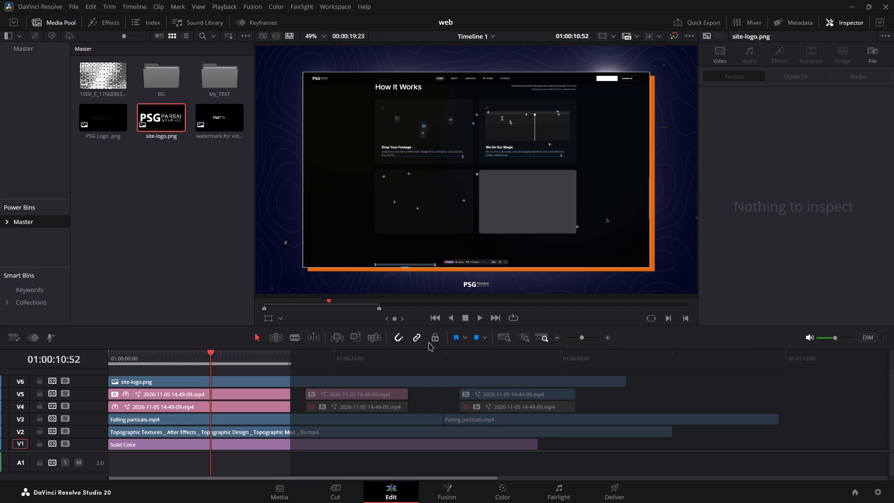
{"action": "left_click", "coordinate": [684, 389]}
{"action": "scroll", "coordinate": [386, 417], "scroll_direction": "down", "scroll_amount": 1, "text": "alt"}
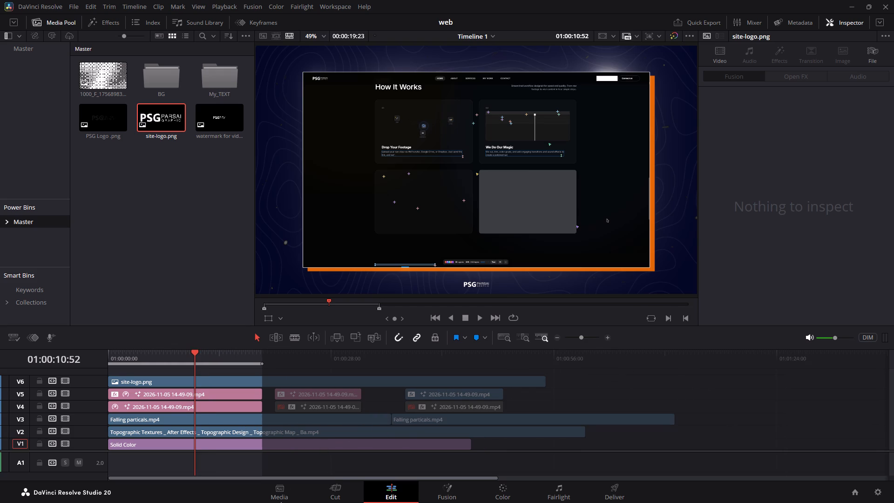
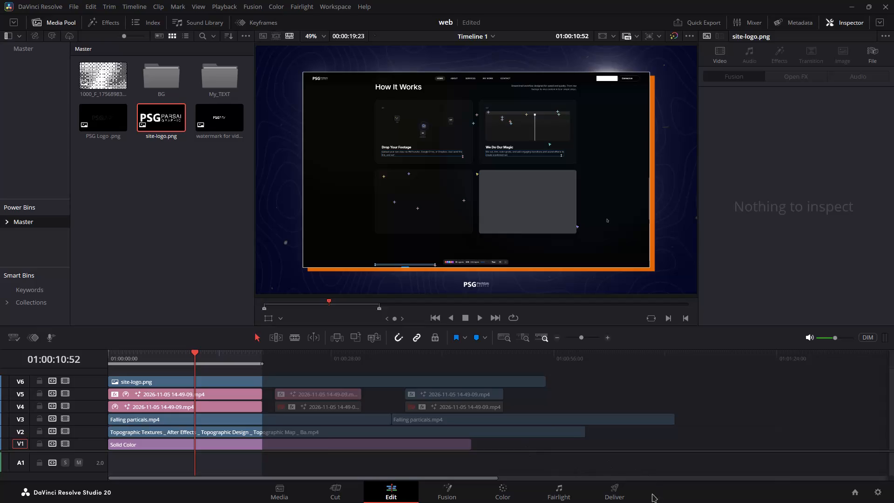
Go to the Deliver page and add the Website_Reviel_1 export of the In/Out range to the render queue.
{"action": "left_click", "coordinate": [645, 496]}
{"action": "left_click", "coordinate": [621, 492]}
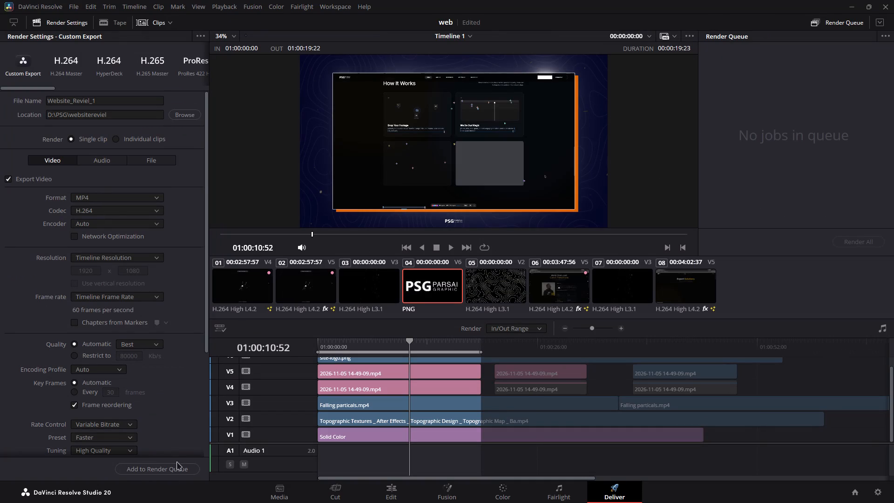
{"action": "left_click", "coordinate": [177, 471]}
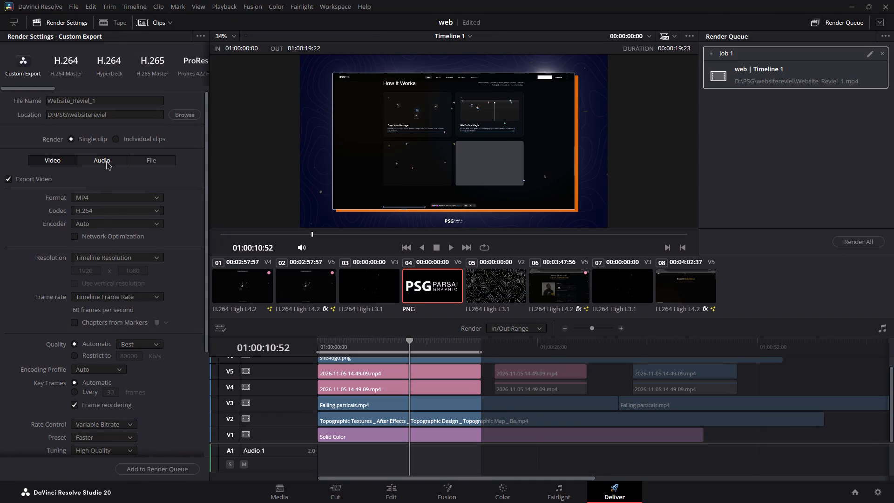
Recheck the audio export settings, return to the video settings, and start rendering the queued Website_Reviel_1 job.
{"action": "left_click", "coordinate": [105, 161]}
{"action": "left_click", "coordinate": [66, 159]}
{"action": "left_click", "coordinate": [858, 242]}
{"action": "scroll", "coordinate": [554, 407], "scroll_direction": "down", "scroll_amount": 5}
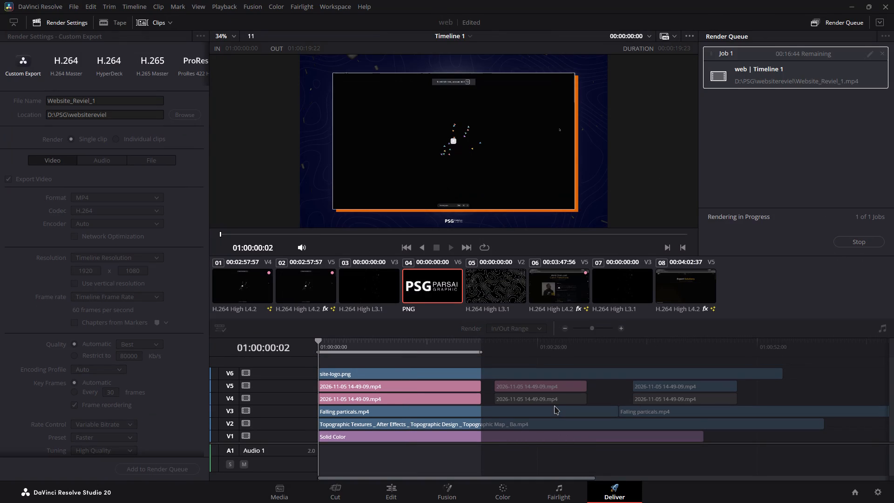
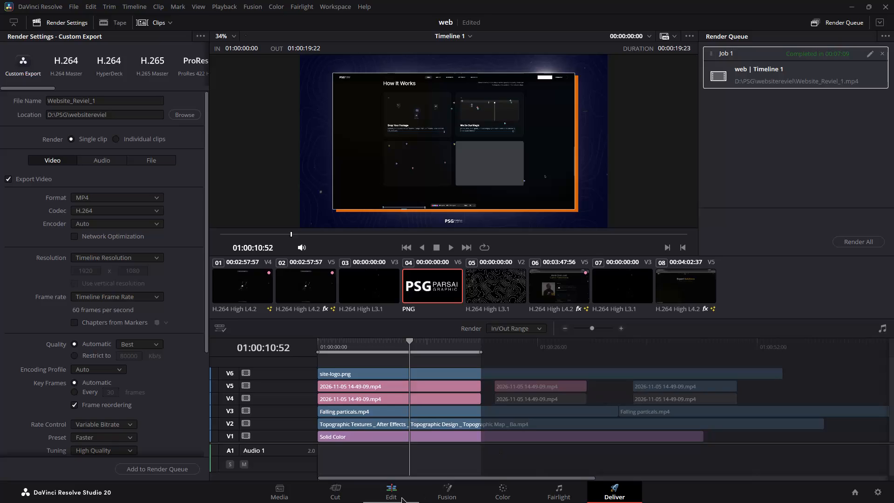
Return to the Edit page and set the In point at 01:00:20:57, the start of the second recording section.
{"action": "left_click", "coordinate": [401, 497]}
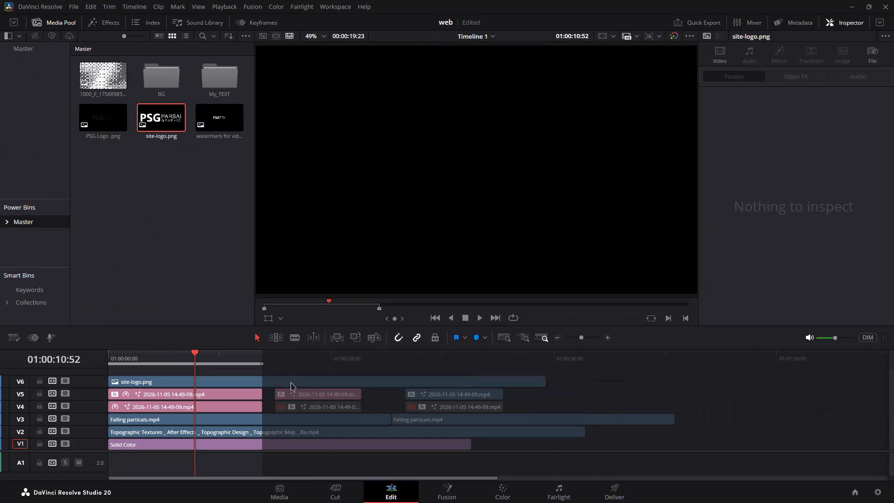
{"action": "left_click_drag", "start_coordinate": [284, 356], "coordinate": [276, 354]}
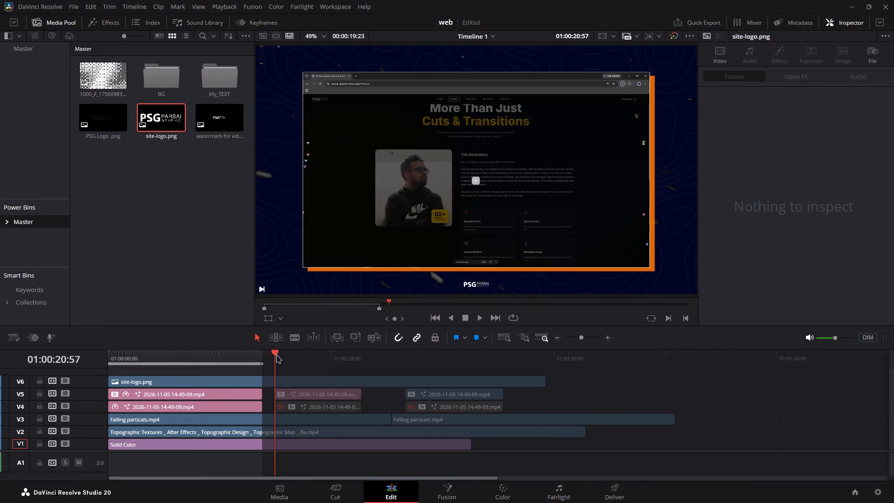
{"action": "key", "text": "i"}
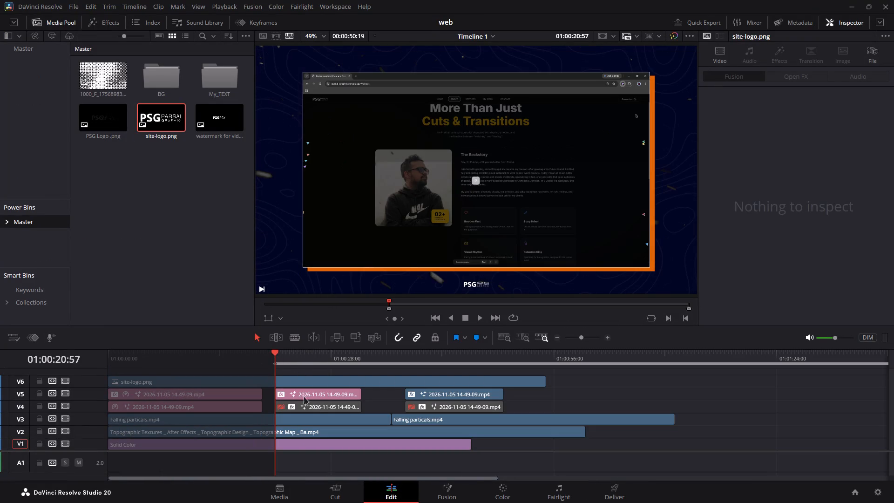
Enable the disabled glow recording clip on V4 in the second section.
{"action": "left_click", "coordinate": [314, 405]}
{"action": "key", "text": "d"}
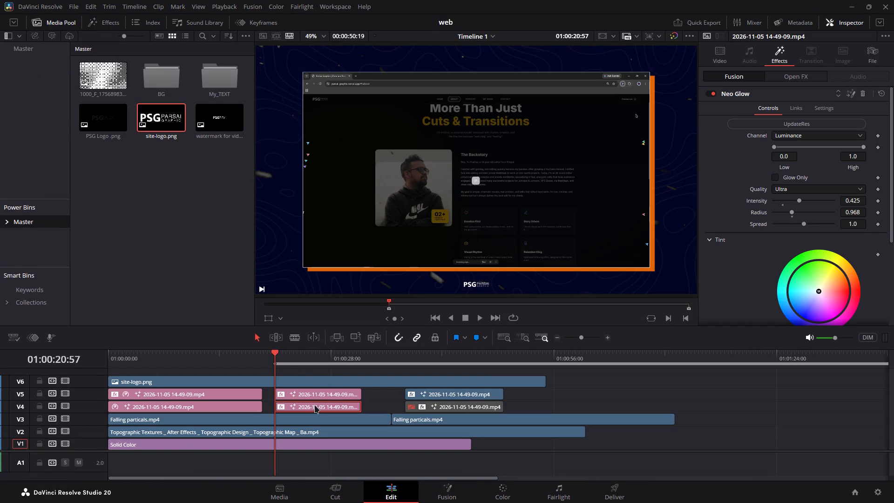
Set the Out point at 01:00:31:50, on the last frames of the second section's recording.
{"action": "left_click", "coordinate": [364, 359]}
{"action": "key", "text": "Left"}
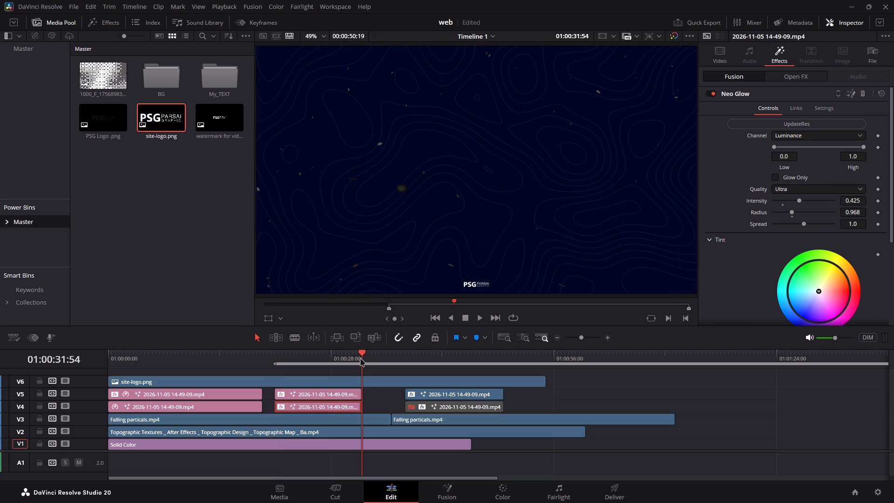
{"action": "key", "text": "Left"}
{"action": "key", "text": "Left"}
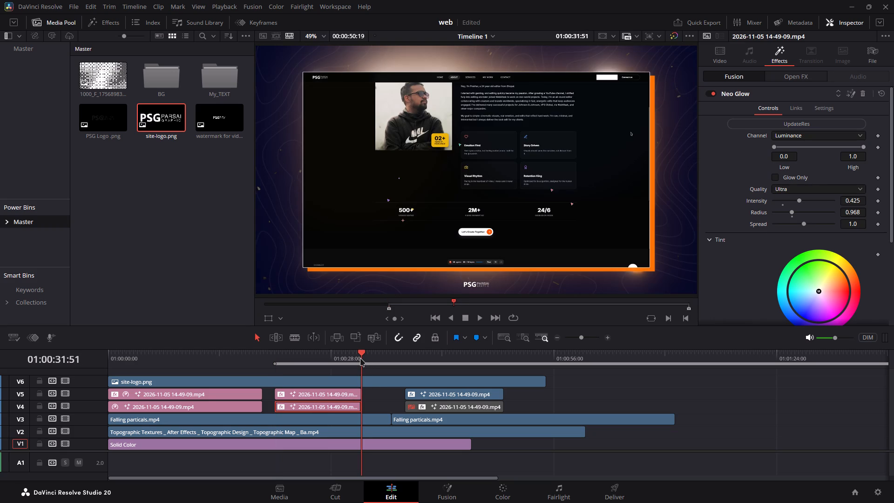
{"action": "key", "text": "Left"}
{"action": "key", "text": "o"}
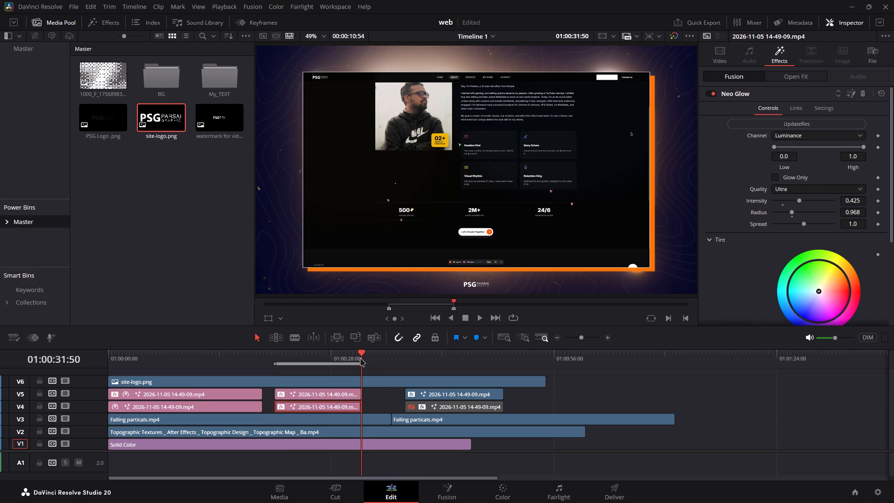
On the Deliver page, name the export Website_Reviel_2 and add the In/Out range to the render queue.
{"action": "left_click", "coordinate": [612, 495]}
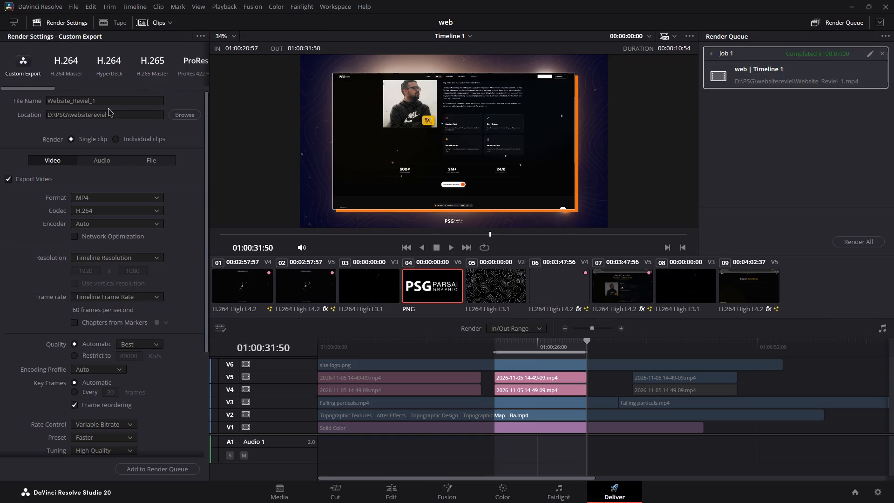
{"action": "left_click", "coordinate": [116, 95]}
{"action": "left_click", "coordinate": [122, 101]}
{"action": "key", "text": "BackSpace"}
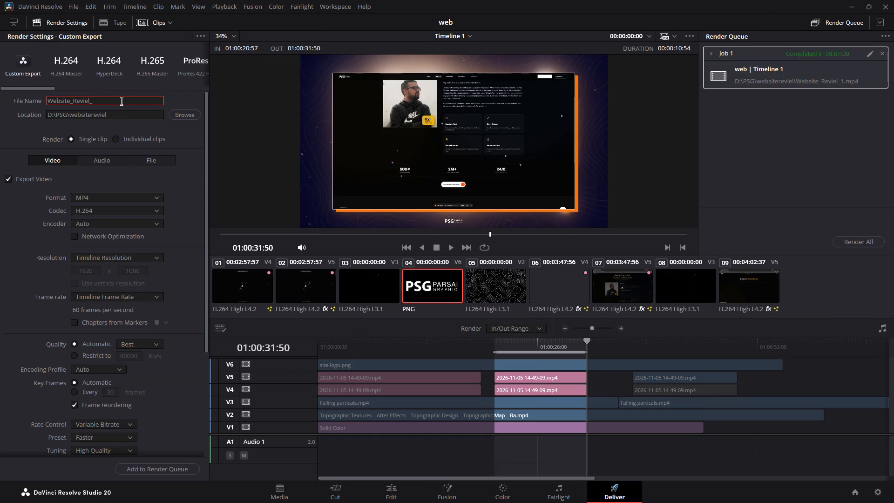
{"action": "key", "text": "2"}
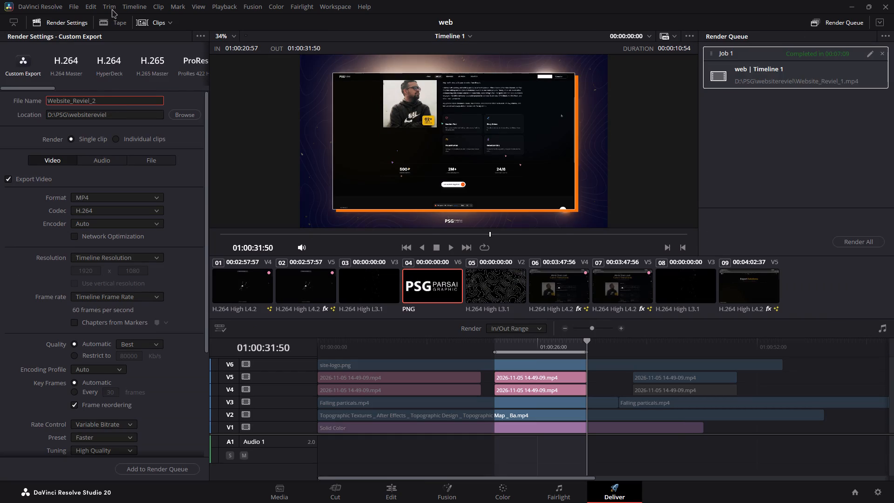
{"action": "left_click", "coordinate": [157, 466]}
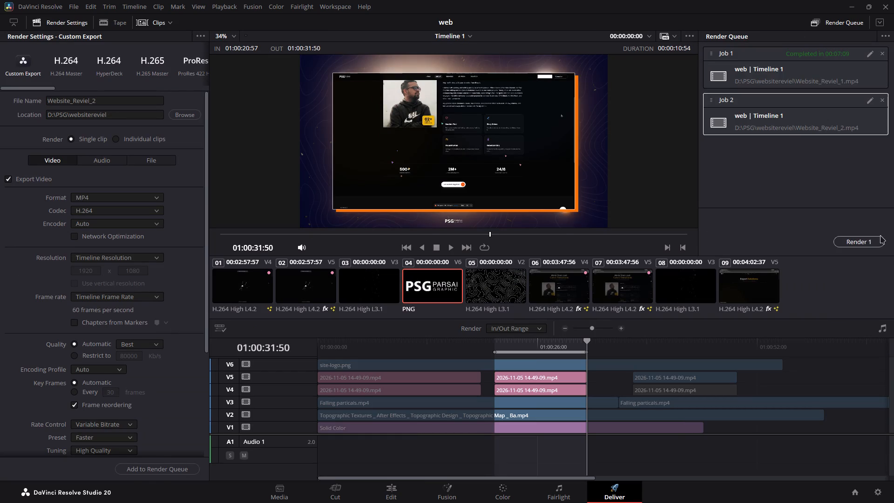
Start rendering the queued Website_Reviel_2 job.
{"action": "left_click", "coordinate": [862, 242]}
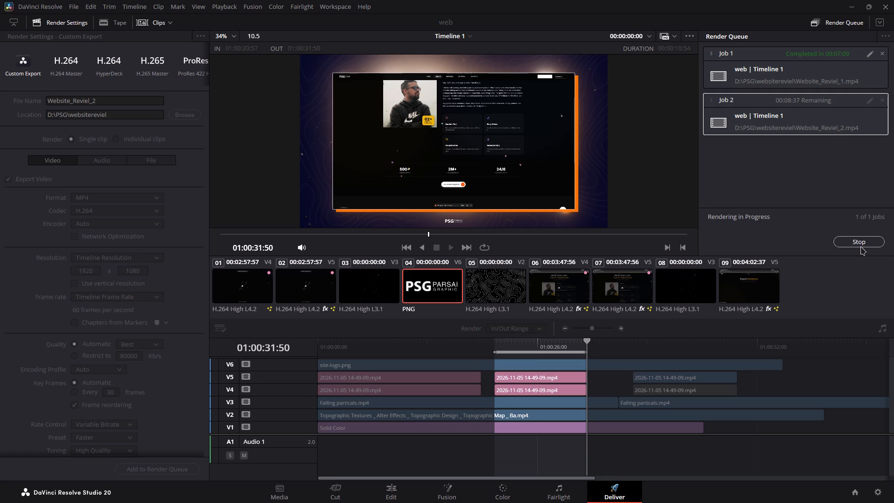
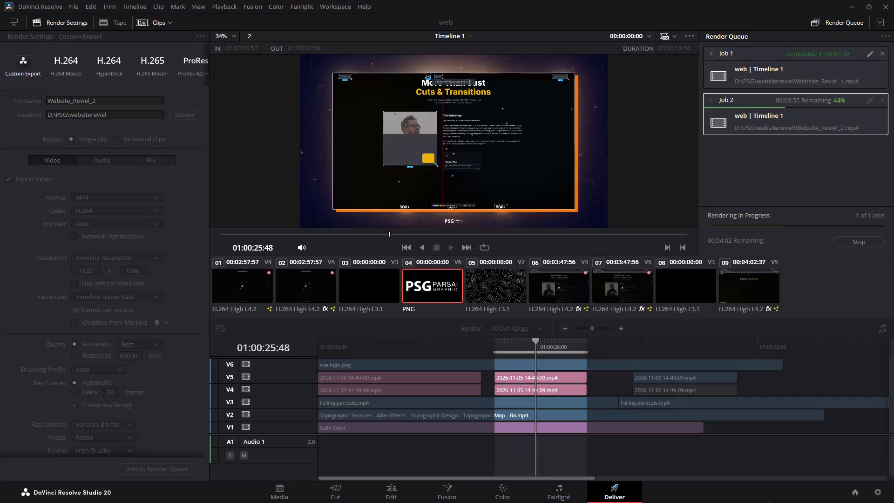
Show the hidden system tray icons on the Windows taskbar.
{"action": "left_click", "coordinate": [793, 496]}
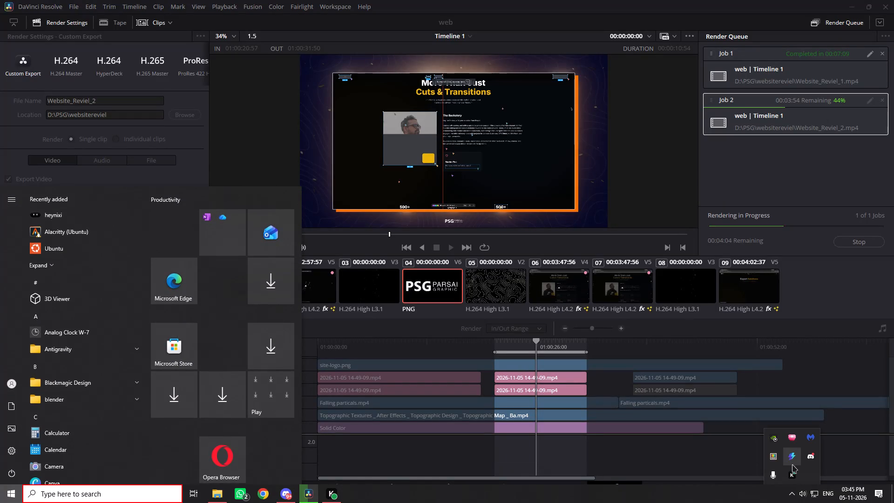
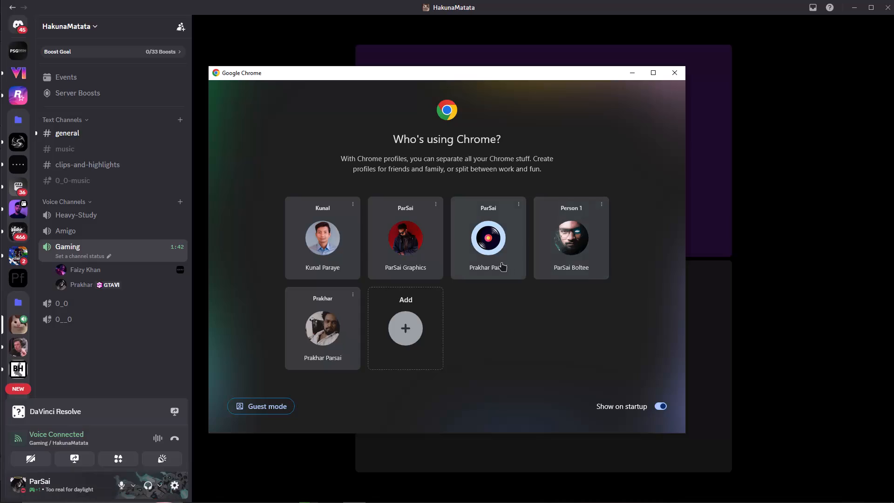
Open Google Chrome with the profile that has the vinyl record picture.
{"action": "left_click_drag", "start_coordinate": [501, 262], "coordinate": [529, 315]}
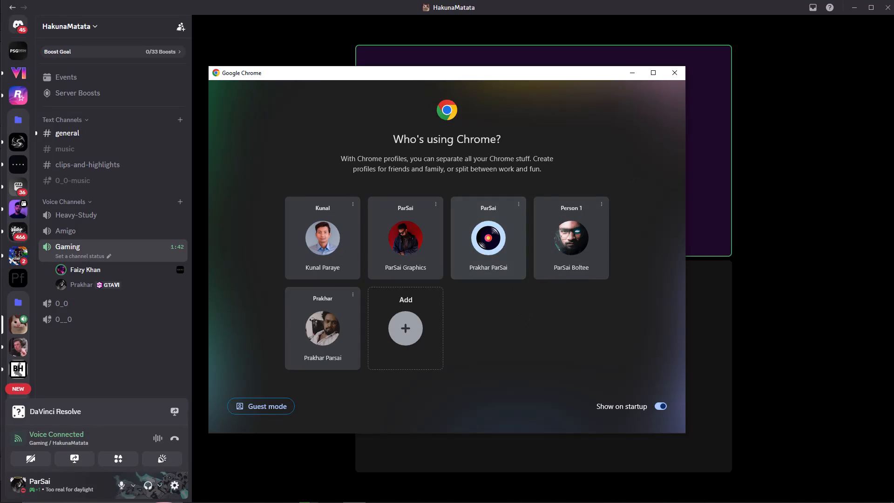
{"action": "left_click", "coordinate": [488, 266]}
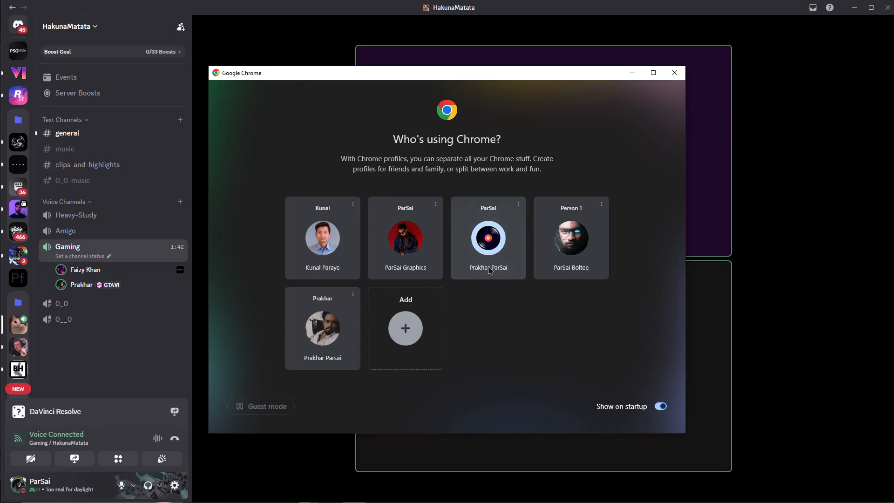
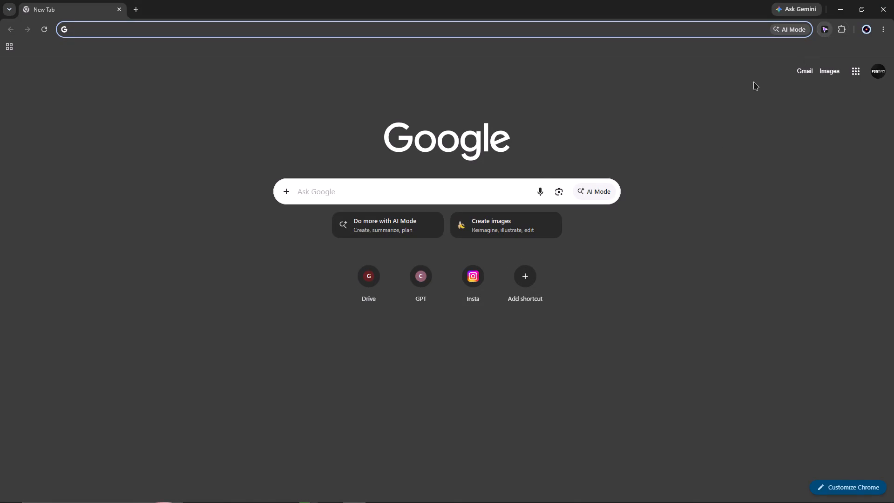
Start a web address or search entry in the new tab.
{"action": "left_click", "coordinate": [217, 35]}
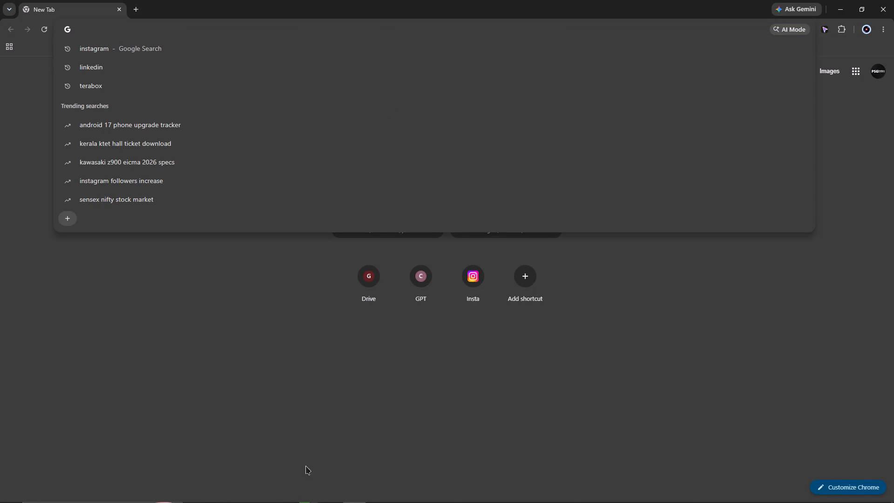